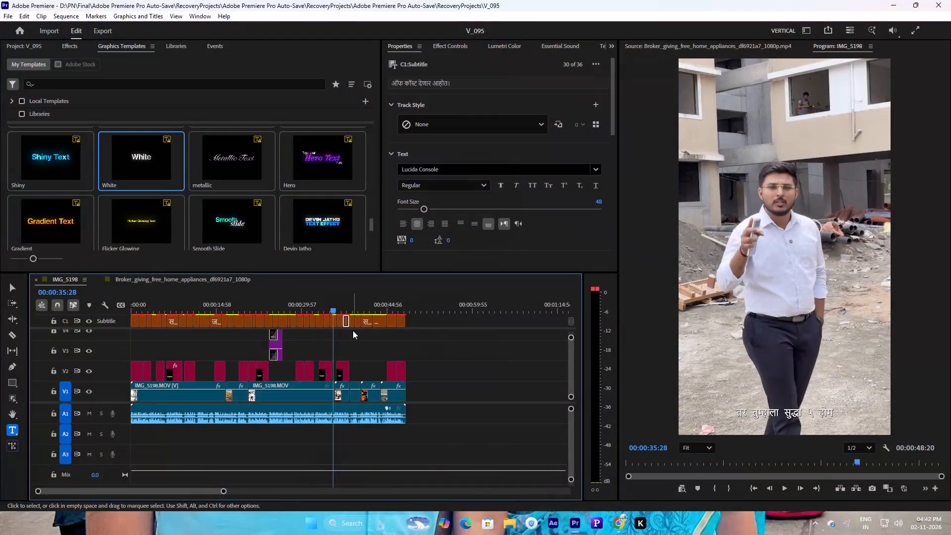
Scale the "5 होम अप्लायन्सेस आपण फ्री" title on V2 to 125% and move it lower in the frame.
{"action": "key", "text": "space"}
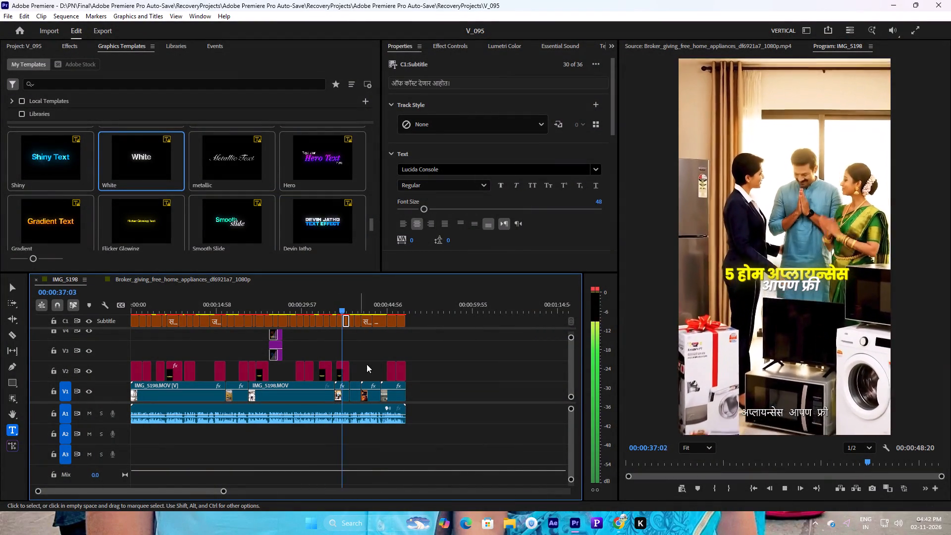
{"action": "key", "text": "space"}
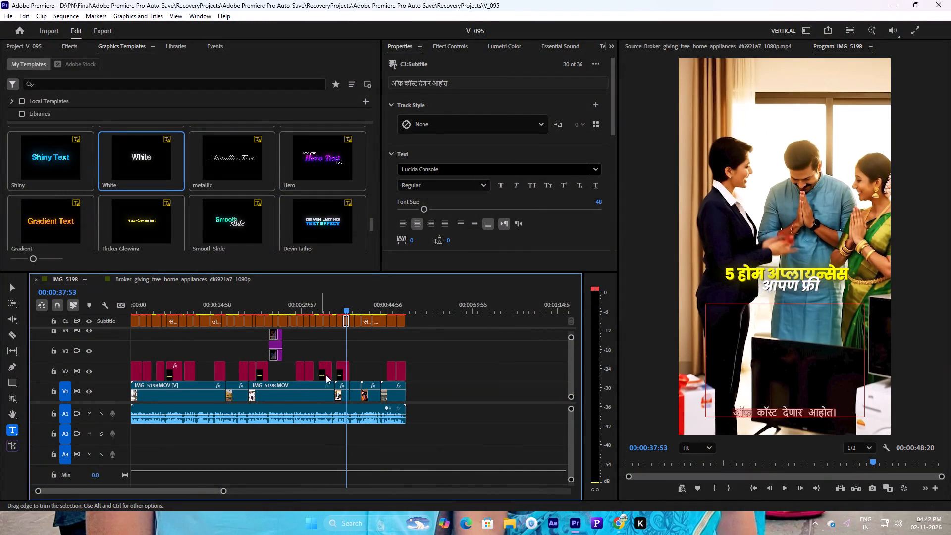
{"action": "left_click", "coordinate": [344, 376]}
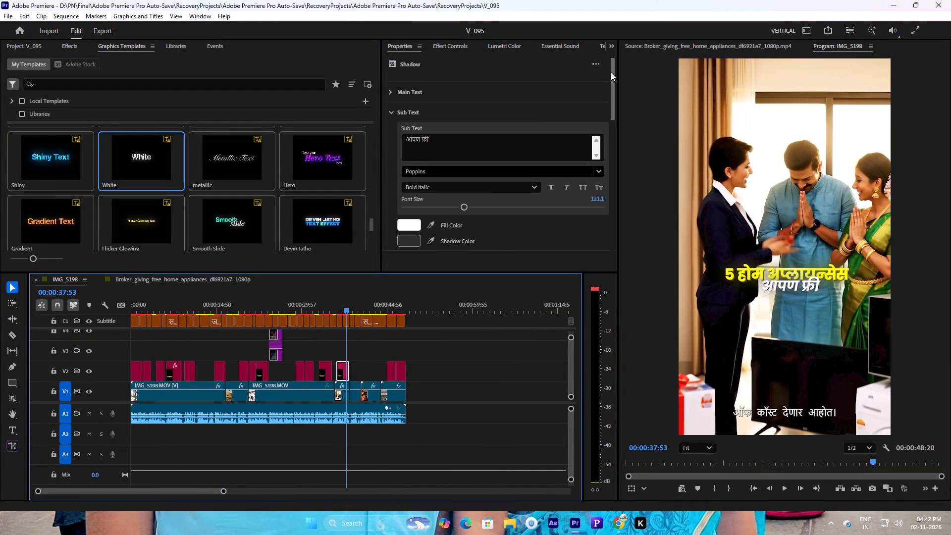
{"action": "left_click_drag", "start_coordinate": [611, 72], "coordinate": [612, 245]}
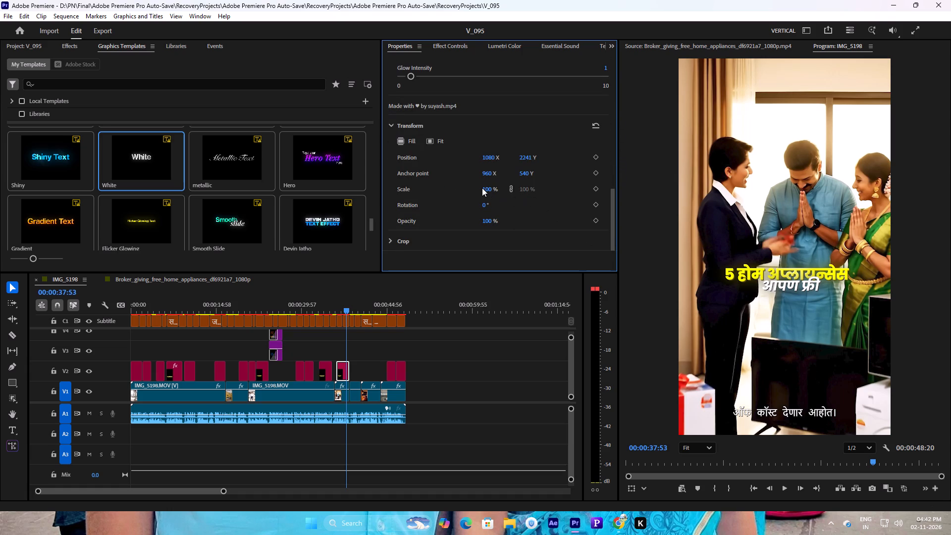
{"action": "left_click_drag", "start_coordinate": [487, 188], "coordinate": [503, 190]}
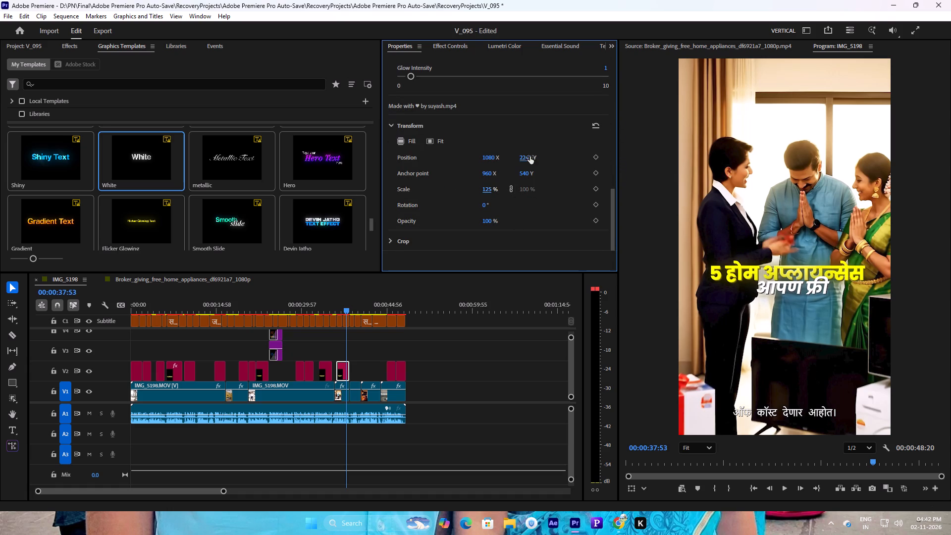
{"action": "left_click_drag", "start_coordinate": [530, 158], "coordinate": [715, 167]}
Play the sequence from the appliances title through to its end to review the remaining clips and titles.
{"action": "left_click", "coordinate": [443, 345]}
{"action": "key", "text": "space"}
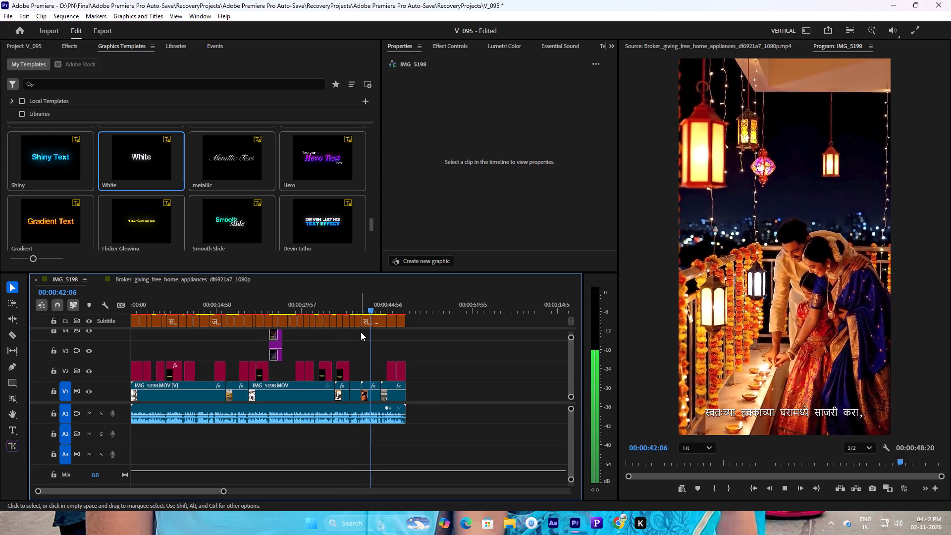
{"action": "key", "text": "space"}
{"action": "key", "text": "space"}
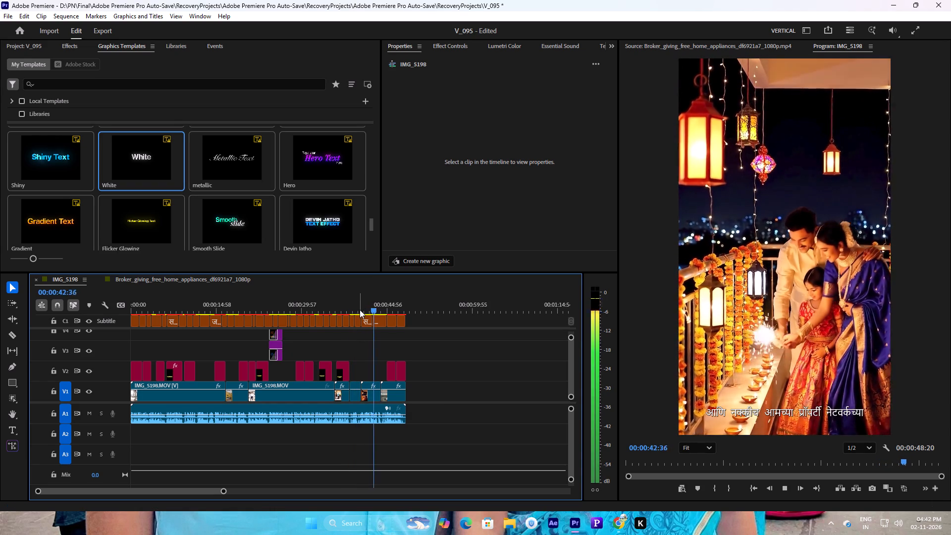
{"action": "key", "text": "space"}
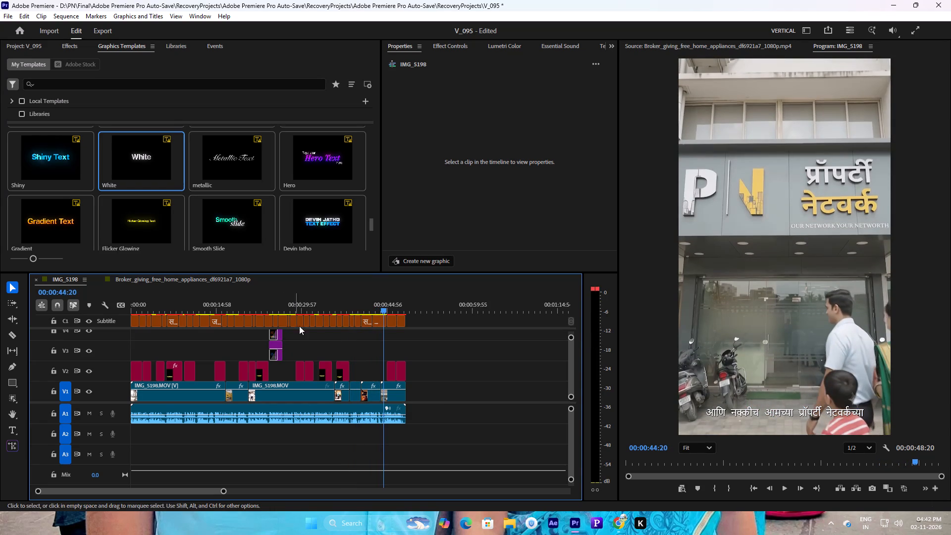
{"action": "left_click", "coordinate": [363, 304]}
{"action": "key", "text": "space"}
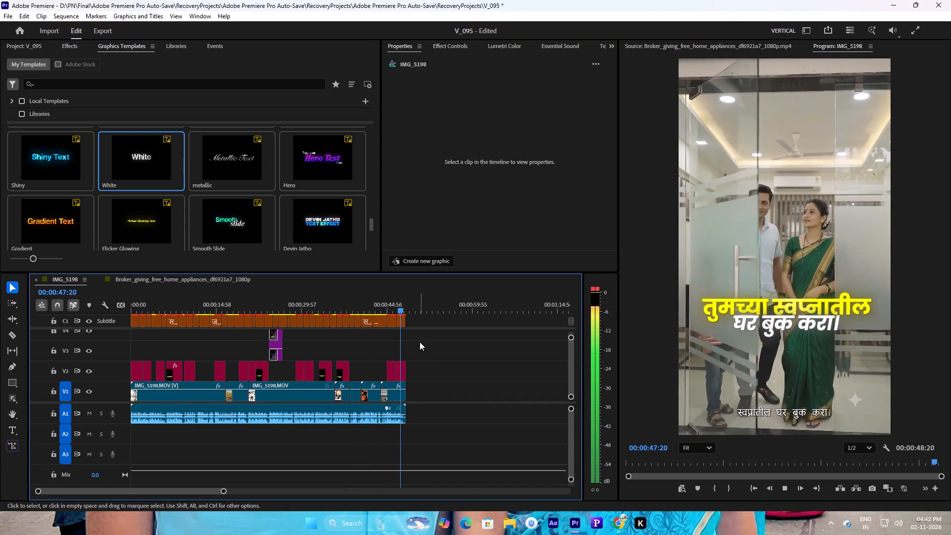
Save the project.
{"action": "key", "text": "ctrl+s"}
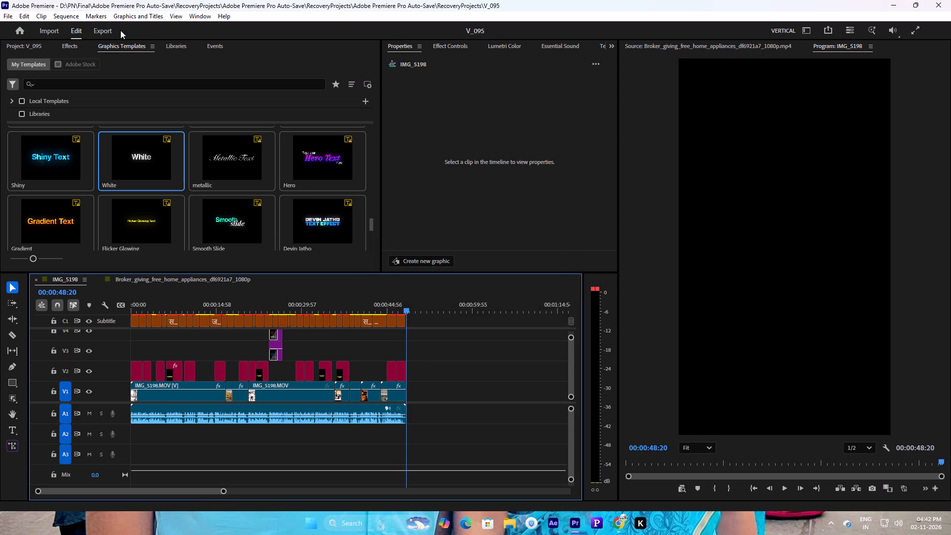
Import "Money Sound Effect" and "realstate sfx pack" from the Sound Effect folder into the project.
{"action": "left_click", "coordinate": [25, 41]}
{"action": "double_click", "coordinate": [235, 233]}
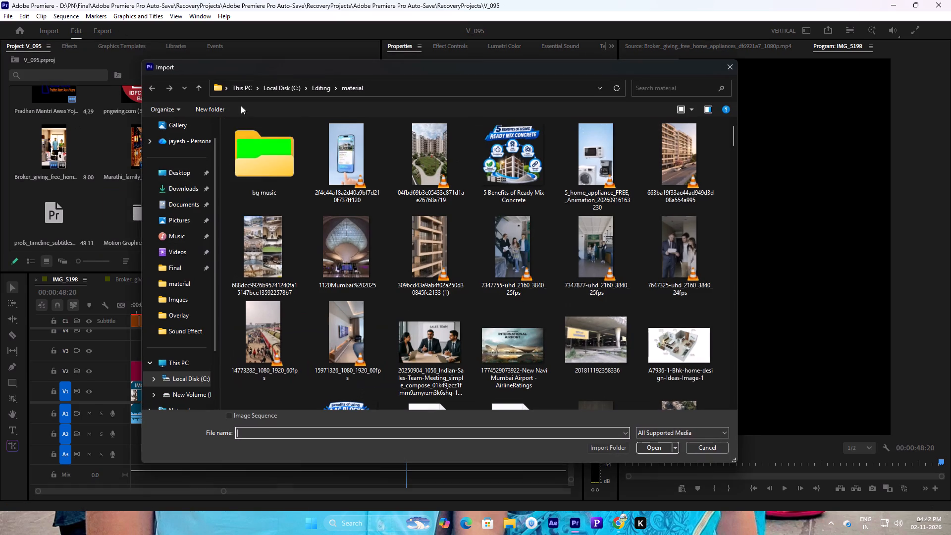
{"action": "left_click", "coordinate": [190, 332]}
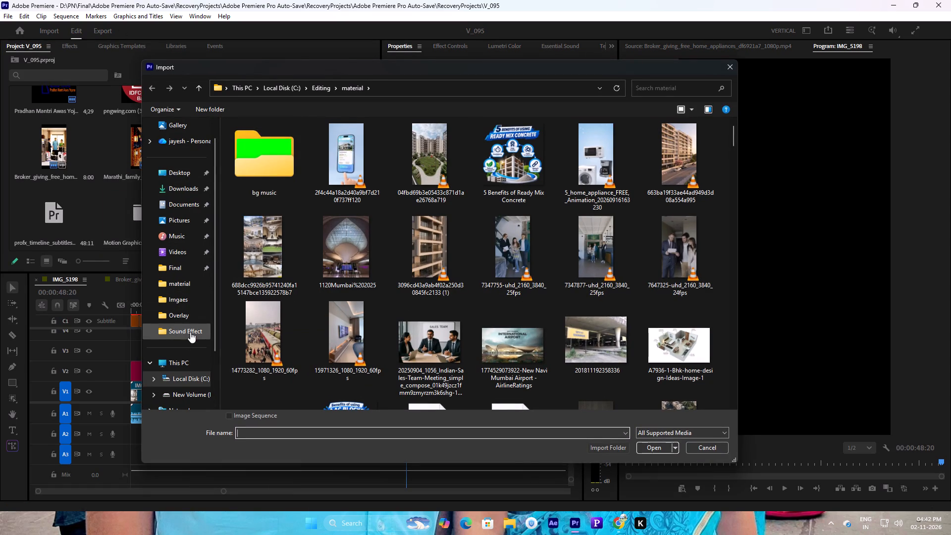
{"action": "left_click", "coordinate": [268, 275]}
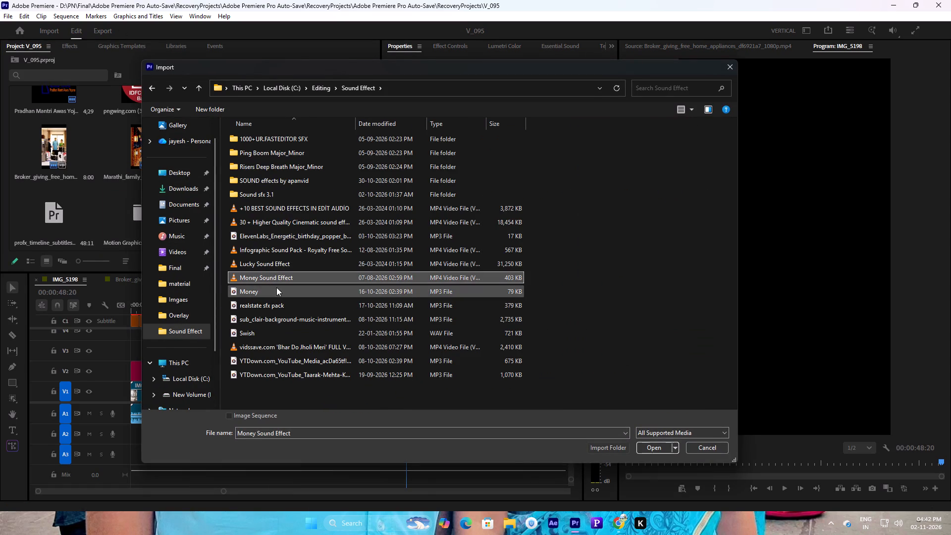
{"action": "left_click", "coordinate": [279, 308]}
{"action": "left_click", "coordinate": [279, 283], "text": "ctrl"}
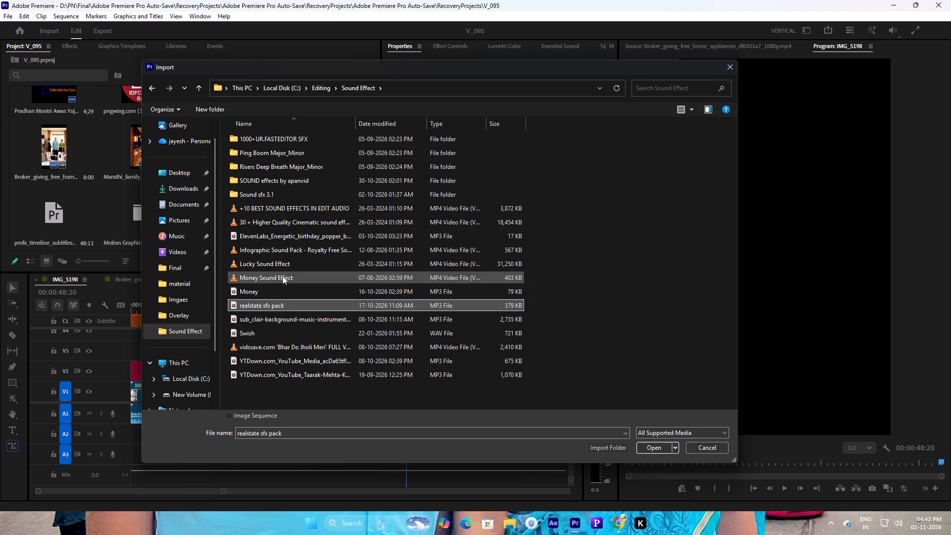
{"action": "left_click", "coordinate": [282, 275], "text": "ctrl"}
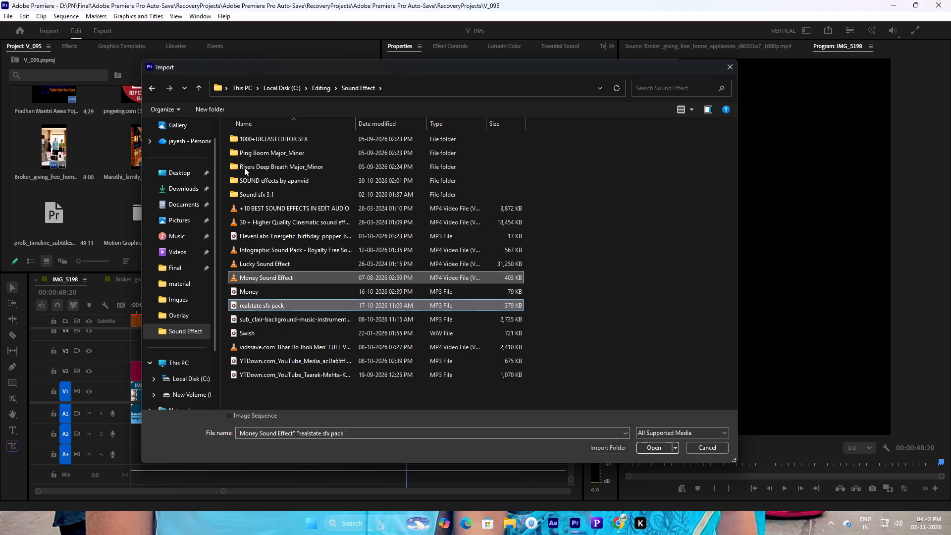
{"action": "left_click", "coordinate": [652, 446]}
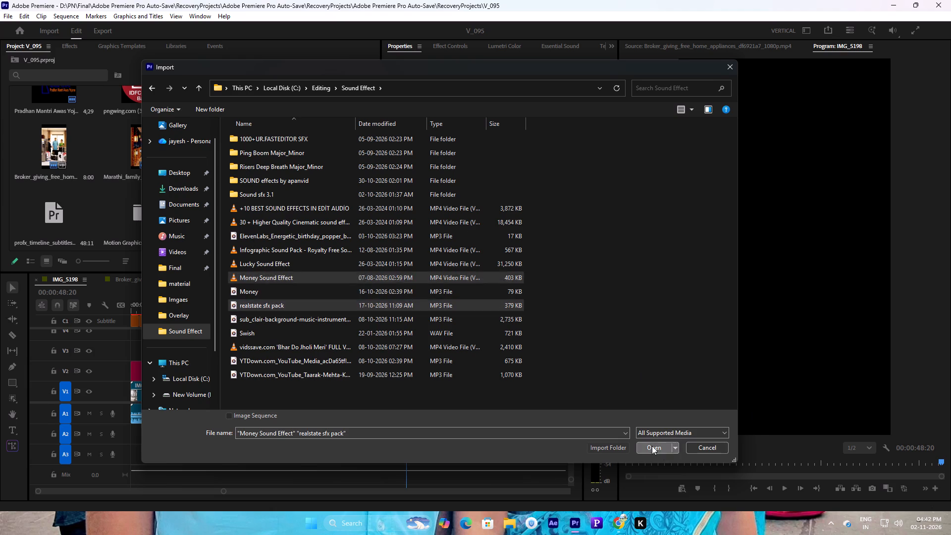
Import the camera flash, click, swoosh, pop, pop2, mouse click and digital tick sounds from the Sound sfx 3.1 subfolder.
{"action": "scroll", "coordinate": [165, 202], "scroll_direction": "down", "scroll_amount": 3}
{"action": "right_click", "coordinate": [287, 59]}
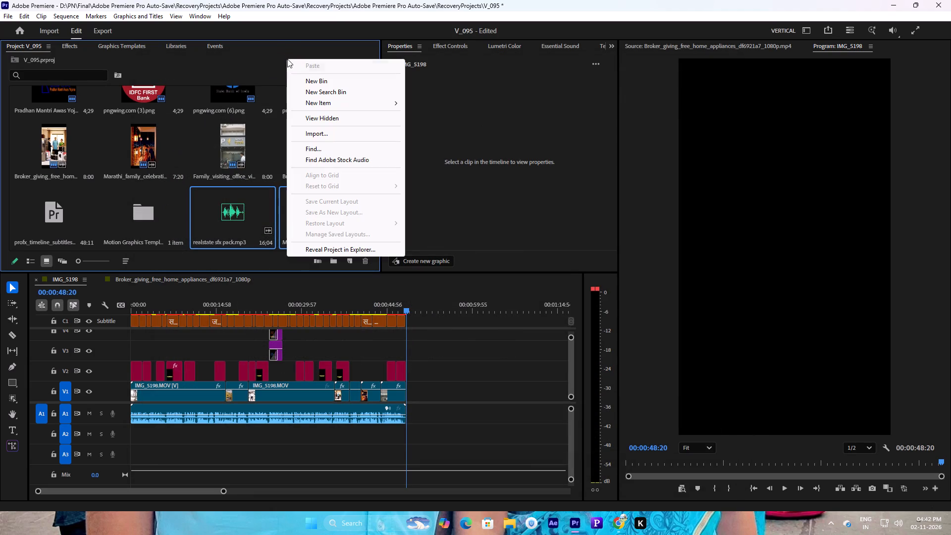
{"action": "left_click", "coordinate": [353, 137]}
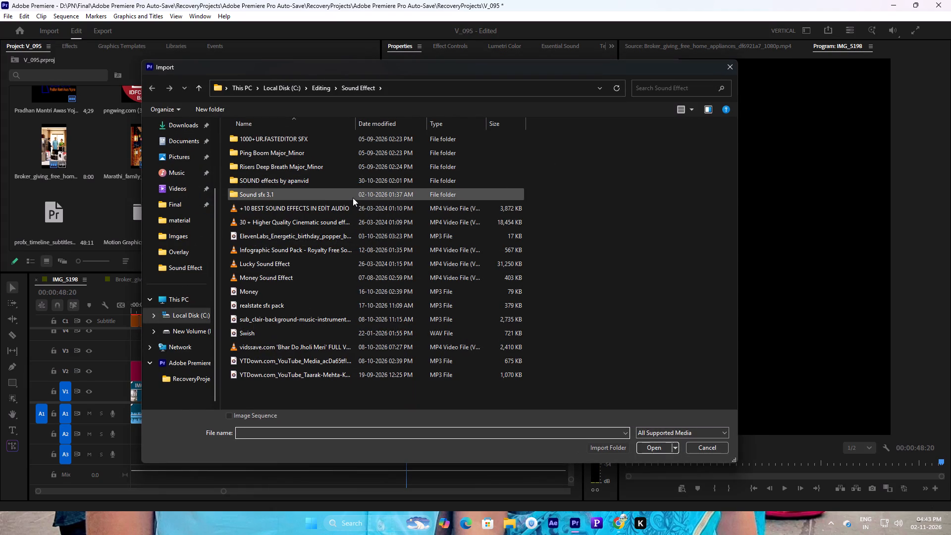
{"action": "double_click", "coordinate": [349, 193]}
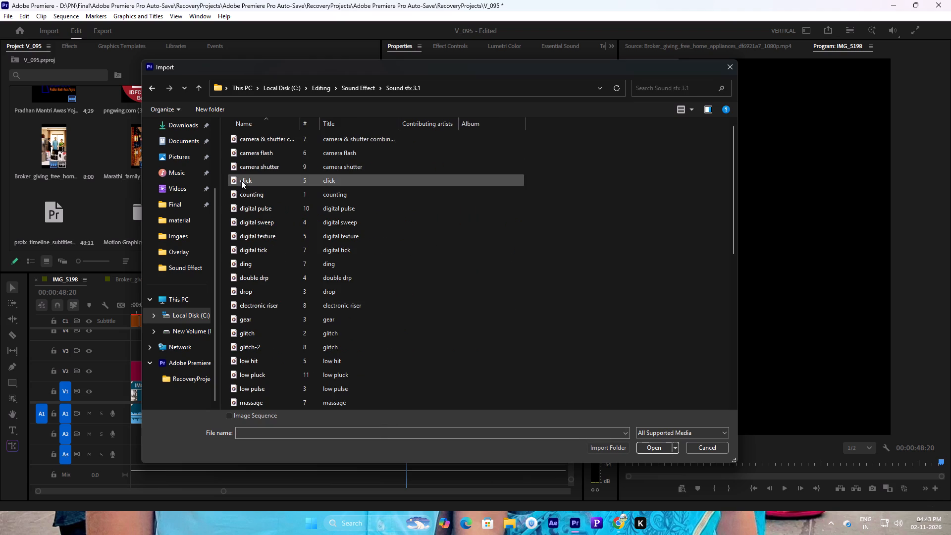
{"action": "left_click", "coordinate": [253, 180]}
{"action": "left_click", "coordinate": [257, 154], "text": "ctrl"}
{"action": "scroll", "coordinate": [315, 231], "scroll_direction": "down", "scroll_amount": 6}
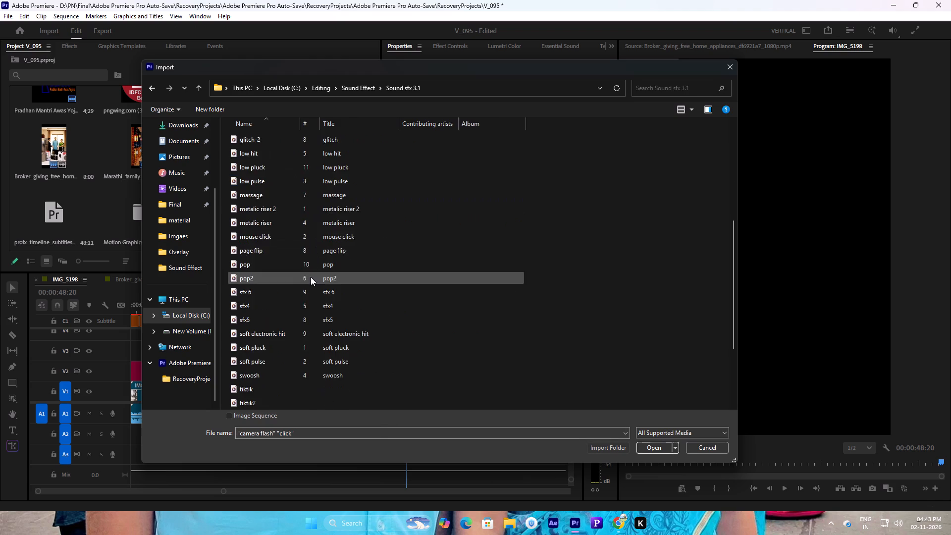
{"action": "scroll", "coordinate": [286, 230], "scroll_direction": "down", "scroll_amount": 7}
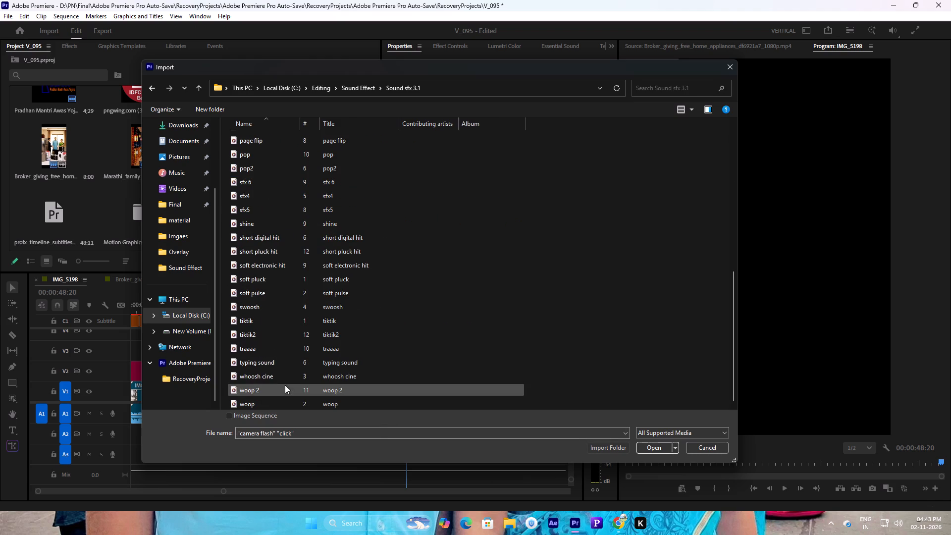
{"action": "left_click", "coordinate": [265, 308], "text": "ctrl"}
{"action": "scroll", "coordinate": [270, 300], "scroll_direction": "up", "scroll_amount": 1}
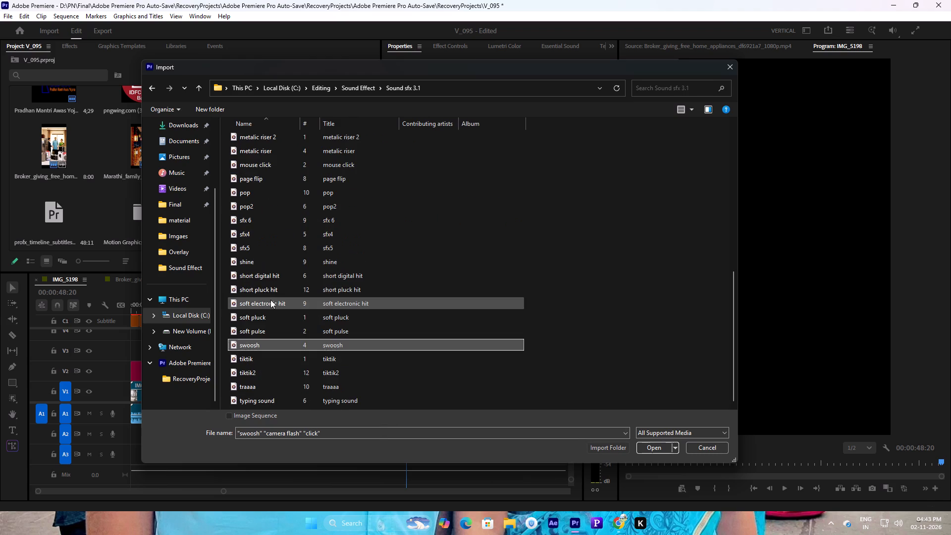
{"action": "scroll", "coordinate": [268, 291], "scroll_direction": "up", "scroll_amount": 1}
{"action": "left_click", "coordinate": [257, 236], "text": "ctrl"}
{"action": "left_click", "coordinate": [258, 250], "text": "ctrl"}
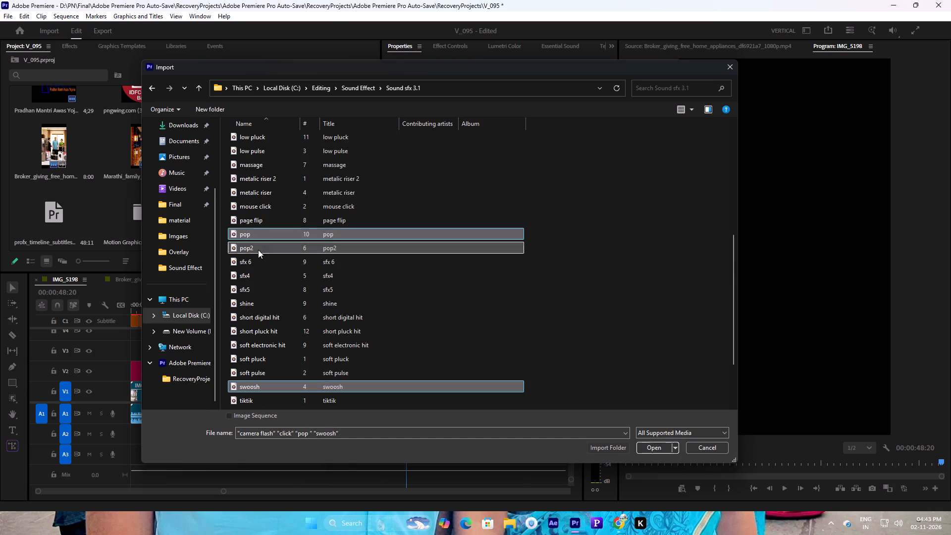
{"action": "left_click", "coordinate": [269, 212], "text": "ctrl"}
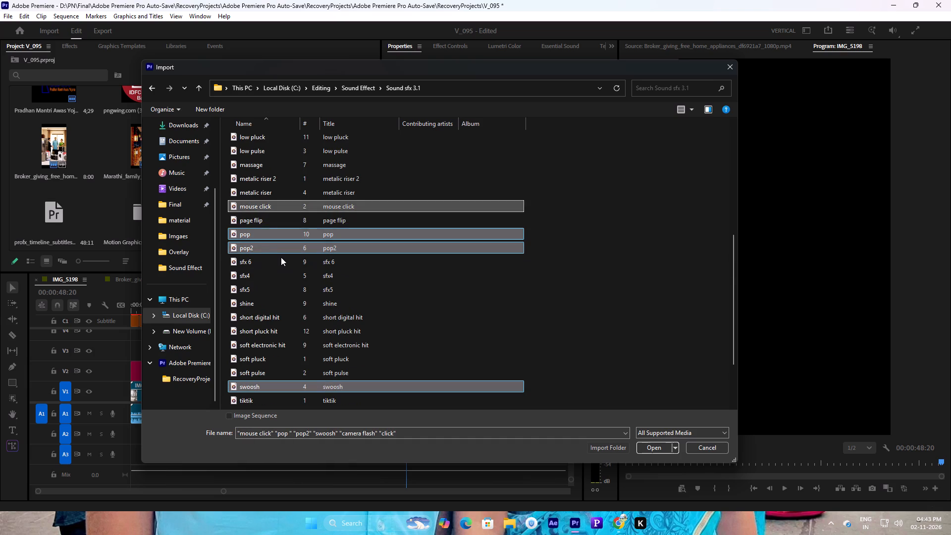
{"action": "scroll", "coordinate": [281, 257], "scroll_direction": "up", "scroll_amount": 5}
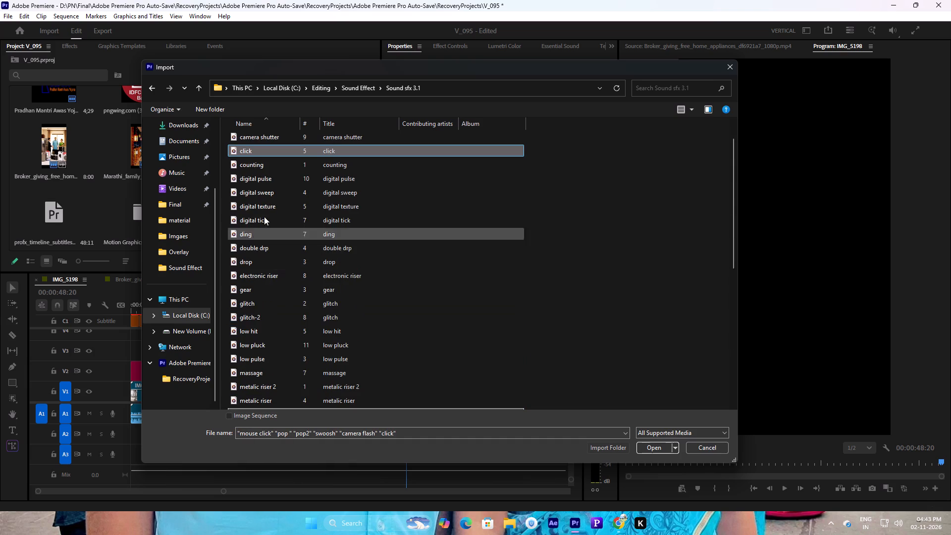
{"action": "left_click", "coordinate": [273, 222], "text": "ctrl"}
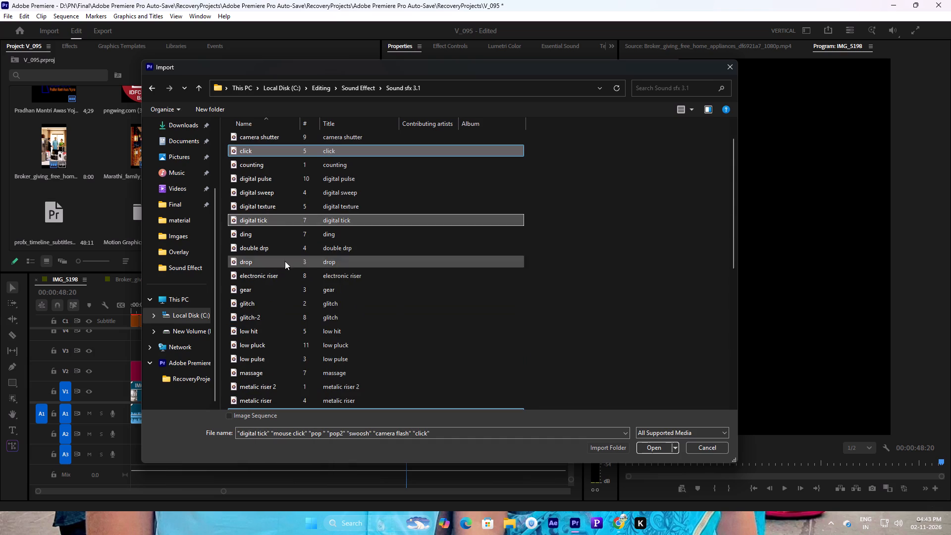
{"action": "scroll", "coordinate": [294, 239], "scroll_direction": "up", "scroll_amount": 1}
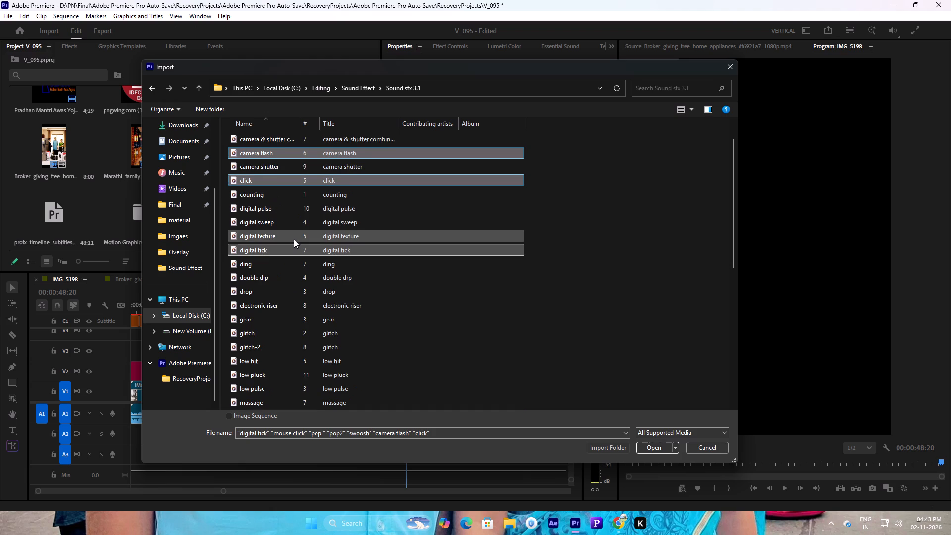
{"action": "scroll", "coordinate": [294, 239], "scroll_direction": "up", "scroll_amount": 2}
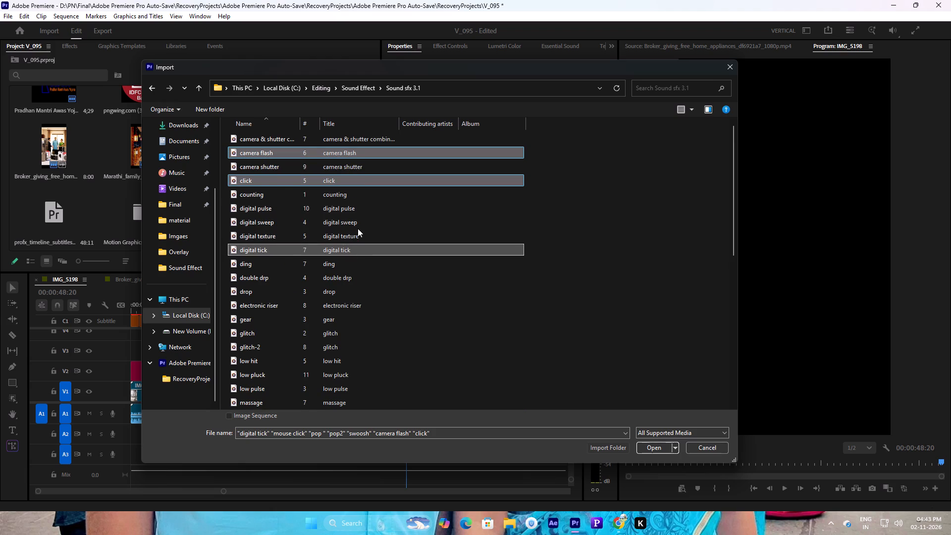
{"action": "scroll", "coordinate": [316, 275], "scroll_direction": "down", "scroll_amount": 1}
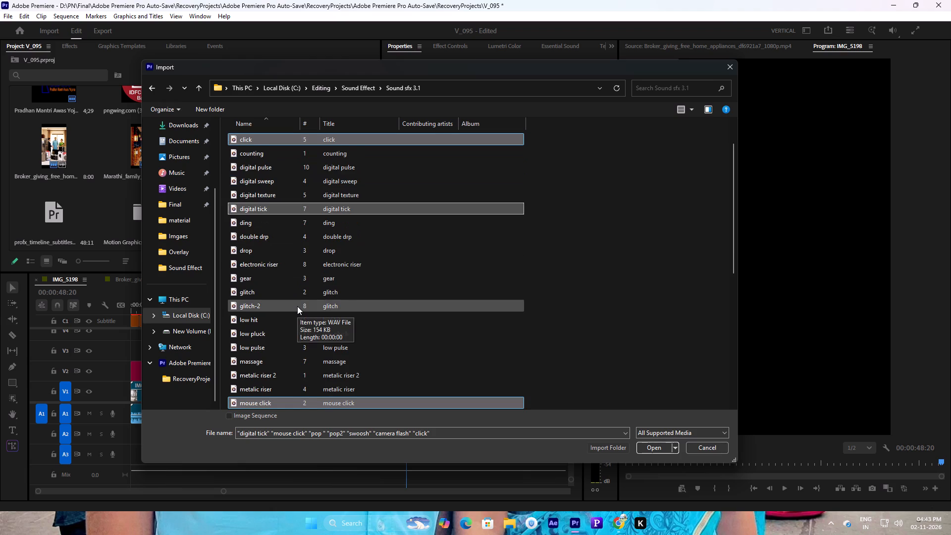
{"action": "scroll", "coordinate": [297, 306], "scroll_direction": "down", "scroll_amount": 2}
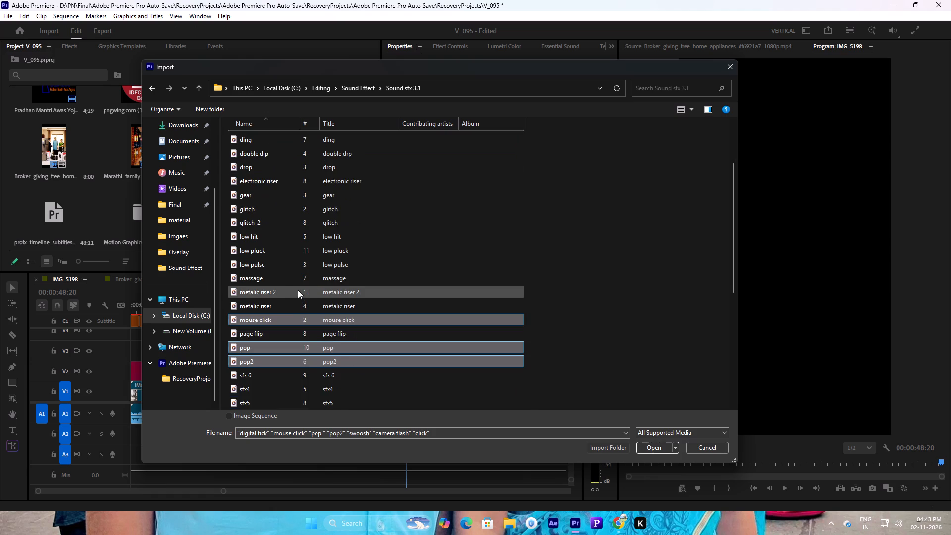
{"action": "scroll", "coordinate": [298, 290], "scroll_direction": "down", "scroll_amount": 5}
{"action": "scroll", "coordinate": [294, 352], "scroll_direction": "down", "scroll_amount": 3}
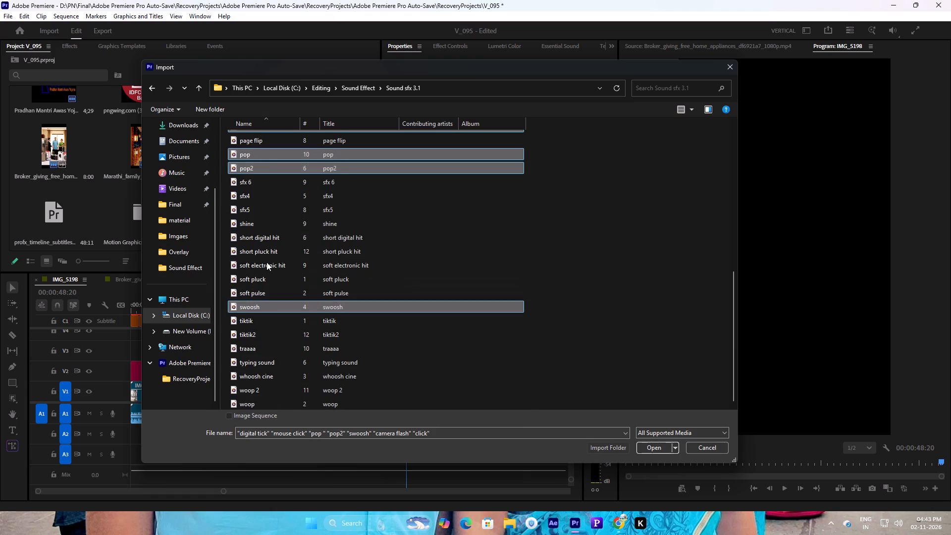
{"action": "scroll", "coordinate": [266, 262], "scroll_direction": "up", "scroll_amount": 2}
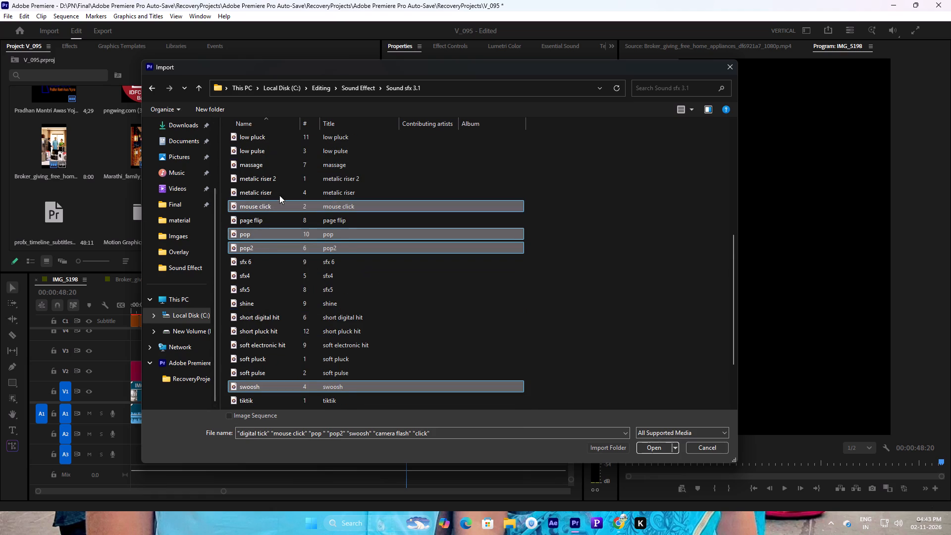
{"action": "scroll", "coordinate": [319, 242], "scroll_direction": "up", "scroll_amount": 1}
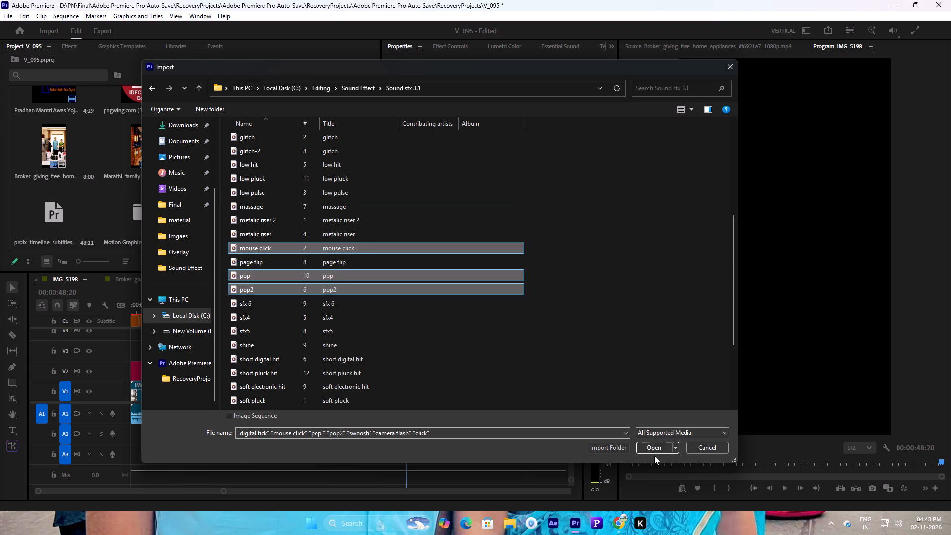
{"action": "left_click", "coordinate": [651, 444]}
Preview the opening of the IMG_5198 sequence and return the playhead to 00:00:00:00.
{"action": "left_click_drag", "start_coordinate": [242, 311], "coordinate": [81, 298]}
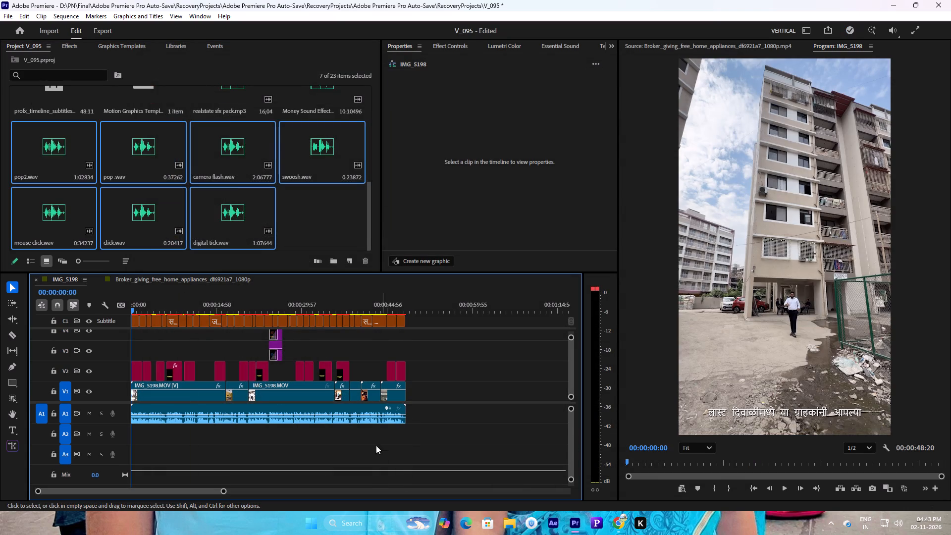
{"action": "key", "text": "space"}
{"action": "key", "text": "space"}
{"action": "left_click_drag", "start_coordinate": [161, 305], "coordinate": [78, 295]}
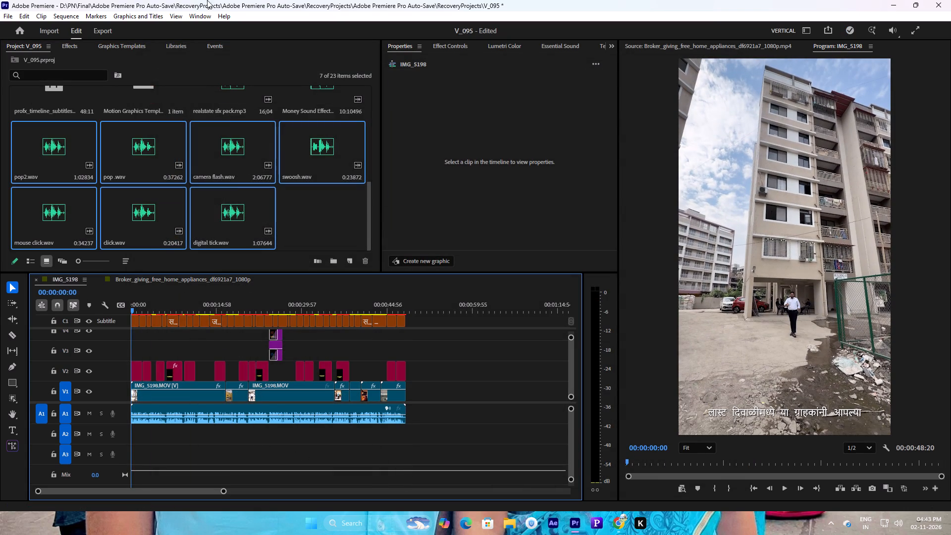
Place digital tick.wav at the start of the sequence on track A2 and preview it.
{"action": "left_click", "coordinate": [309, 204]}
{"action": "left_click_drag", "start_coordinate": [253, 212], "coordinate": [117, 428]}
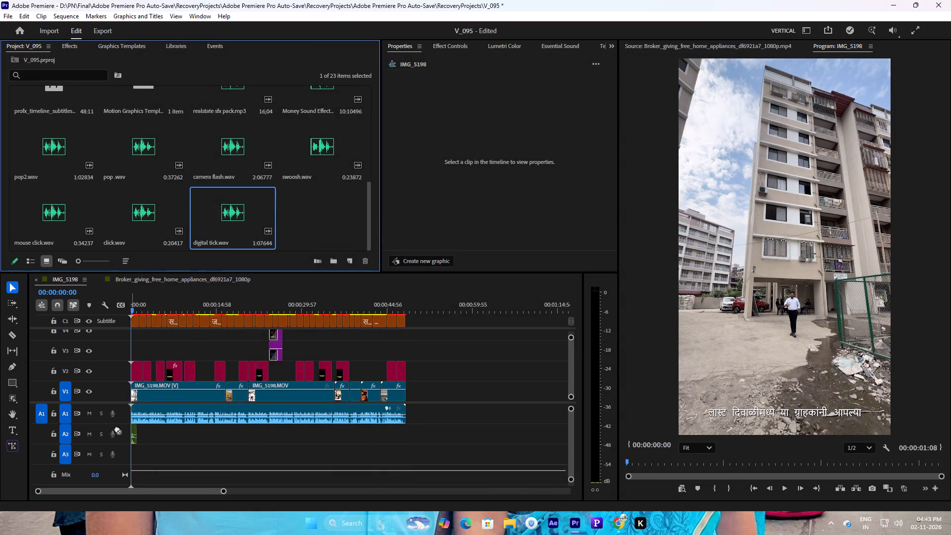
{"action": "left_click_drag", "start_coordinate": [117, 428], "coordinate": [119, 430]}
{"action": "key", "text": "space"}
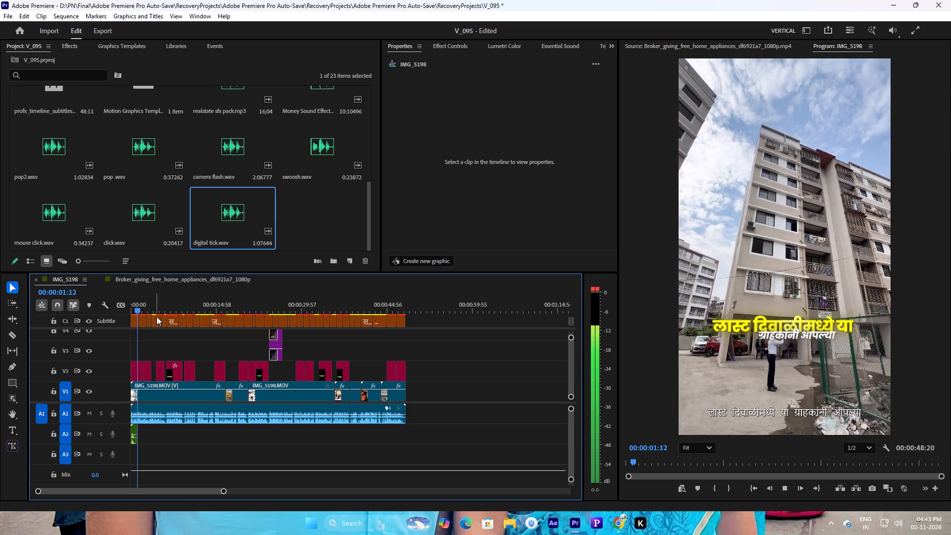
{"action": "key", "text": "space"}
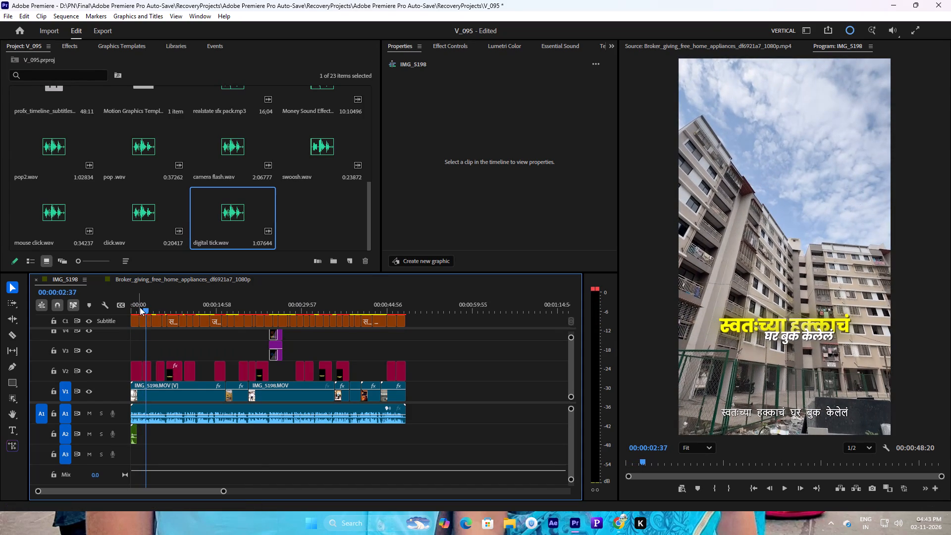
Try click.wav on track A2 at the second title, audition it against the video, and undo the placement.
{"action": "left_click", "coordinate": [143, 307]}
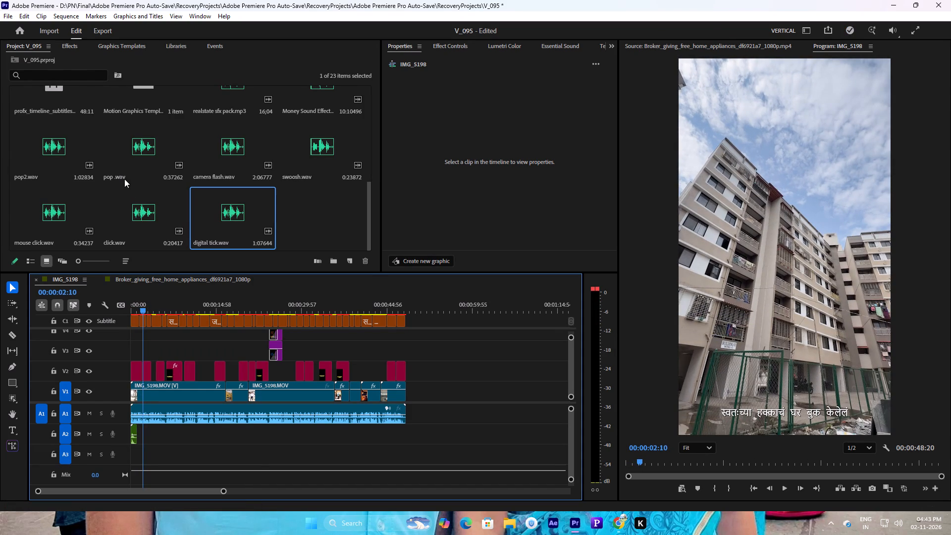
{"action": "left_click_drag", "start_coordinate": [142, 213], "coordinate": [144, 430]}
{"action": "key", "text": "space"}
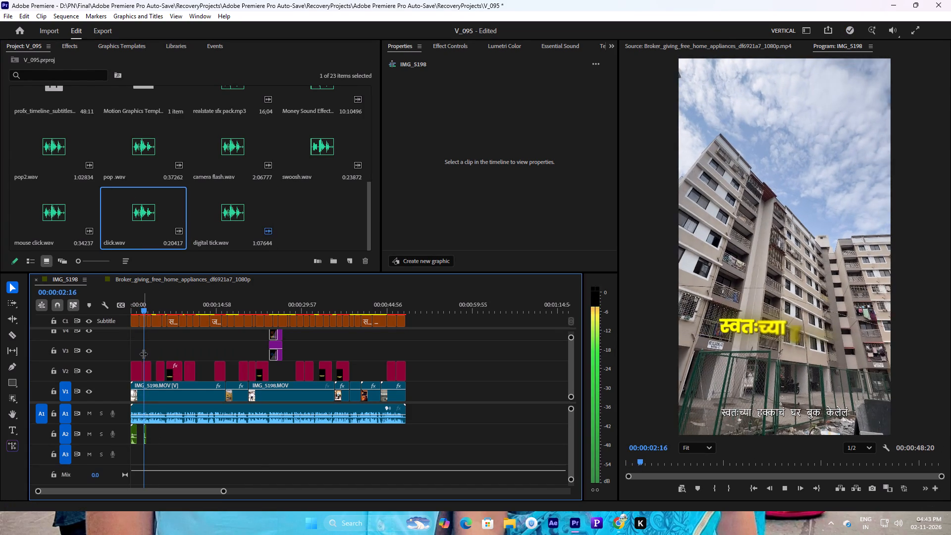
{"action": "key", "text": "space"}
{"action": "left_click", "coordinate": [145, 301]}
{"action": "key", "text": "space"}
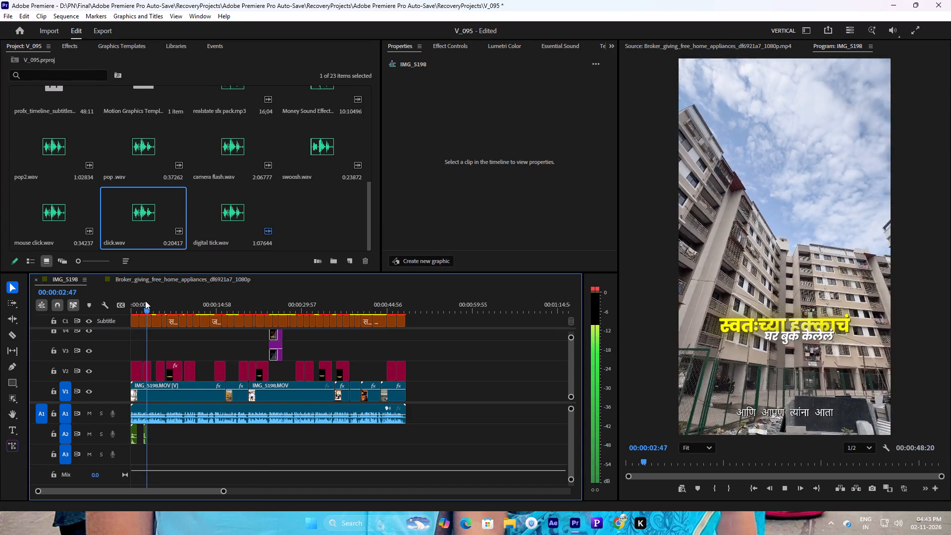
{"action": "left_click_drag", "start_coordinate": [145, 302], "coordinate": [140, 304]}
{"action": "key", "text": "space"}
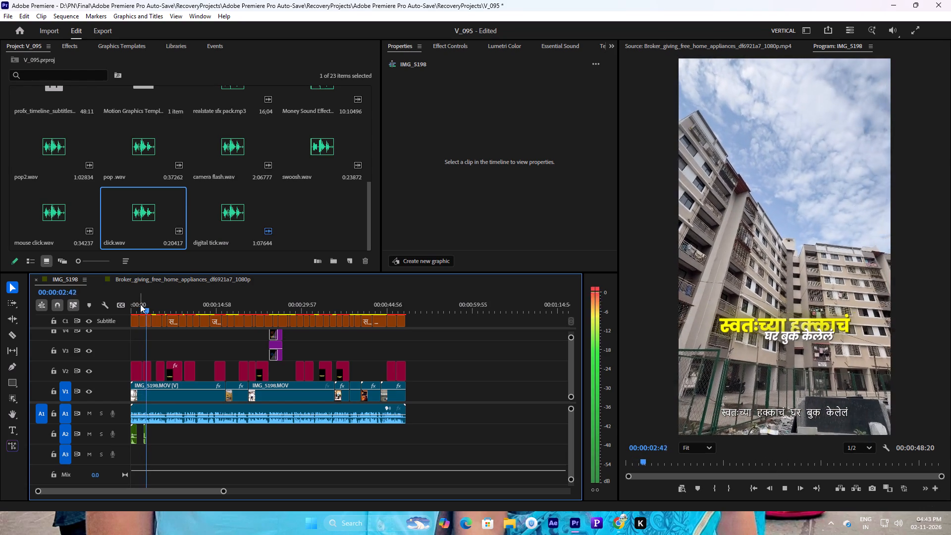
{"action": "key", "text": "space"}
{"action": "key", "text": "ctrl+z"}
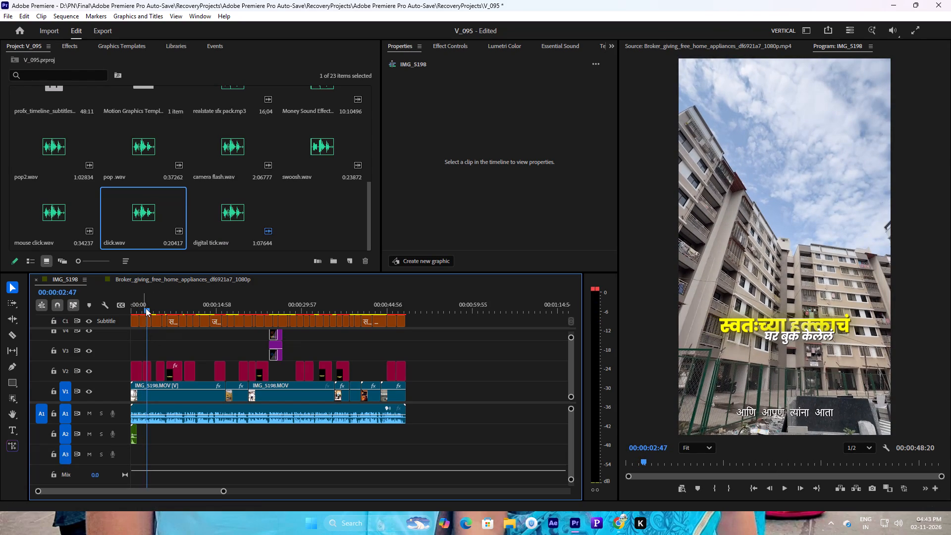
Place mouse click.wav on track A2 at 00:00:02:10, where the second title begins, and preview it.
{"action": "left_click_drag", "start_coordinate": [146, 308], "coordinate": [141, 309]}
{"action": "key", "text": "Right"}
{"action": "key", "text": "Right"}
{"action": "key", "text": "Right"}
{"action": "key", "text": "Right"}
{"action": "key", "text": "Right"}
{"action": "key", "text": "Right"}
{"action": "key", "text": "Right"}
{"action": "key", "text": "Right"}
{"action": "key", "text": "Right"}
{"action": "key", "text": "Right"}
{"action": "key", "text": "Right"}
{"action": "key", "text": "Right"}
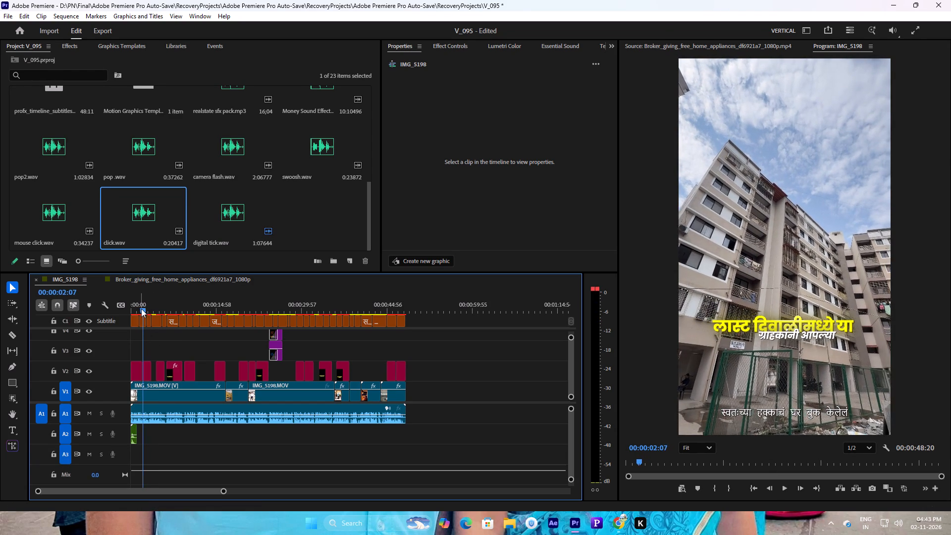
{"action": "key", "text": "Left"}
{"action": "key", "text": "Left"}
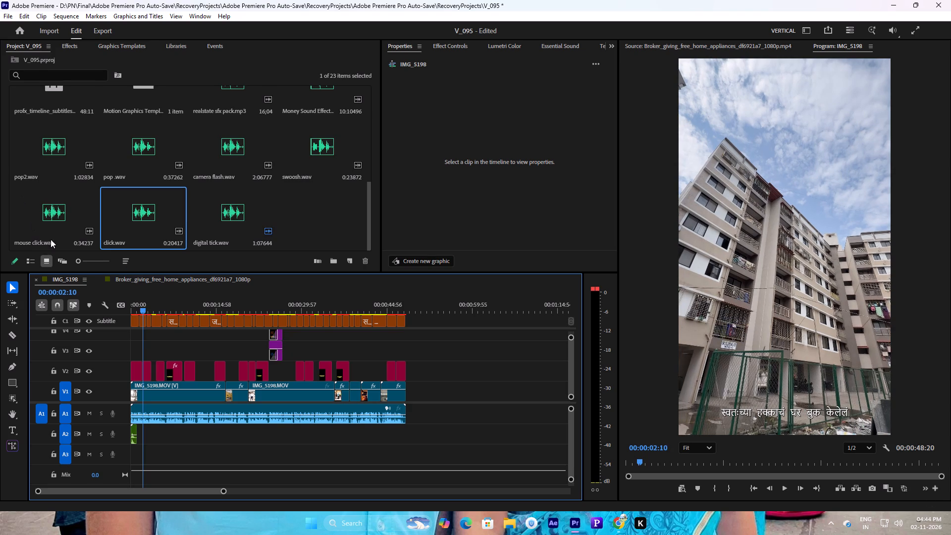
{"action": "left_click_drag", "start_coordinate": [53, 222], "coordinate": [144, 431]}
{"action": "key", "text": "space"}
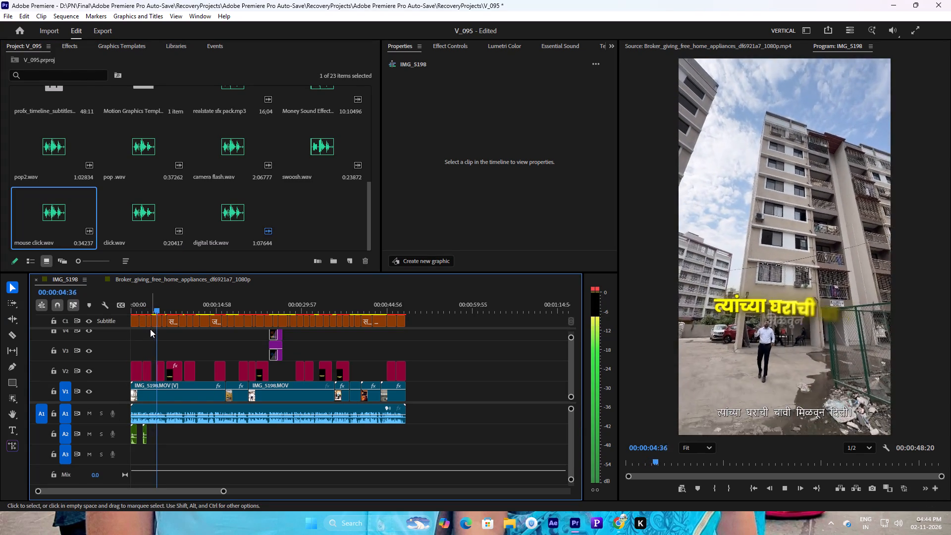
{"action": "key", "text": "space"}
Place another mouse click.wav on track A2 at the title near 00:00:04:21 and preview it.
{"action": "left_click", "coordinate": [160, 306]}
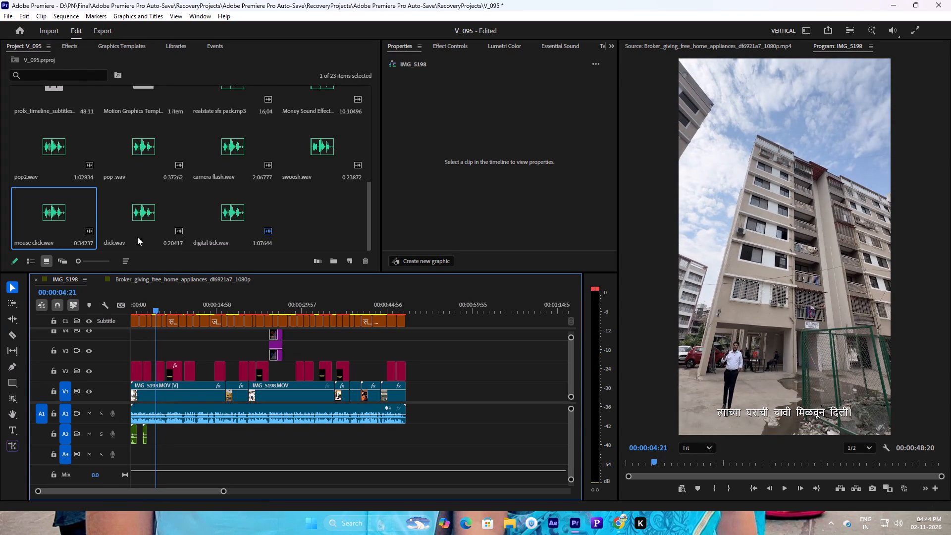
{"action": "left_click_drag", "start_coordinate": [78, 209], "coordinate": [156, 431]}
{"action": "key", "text": "space"}
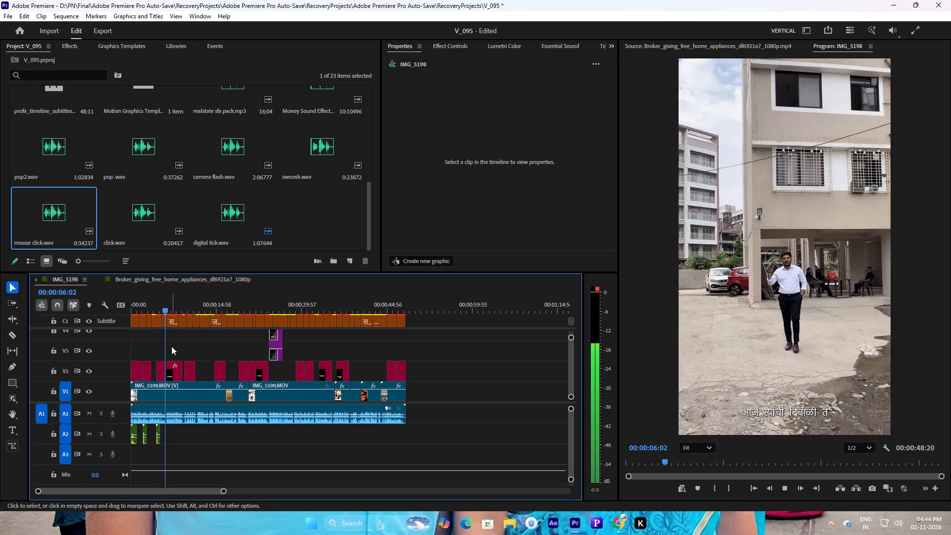
{"action": "key", "text": "space"}
Place another mouse click.wav on track A2 at 00:00:06:15 and replay that section to check the timing.
{"action": "left_click_drag", "start_coordinate": [171, 308], "coordinate": [167, 310]}
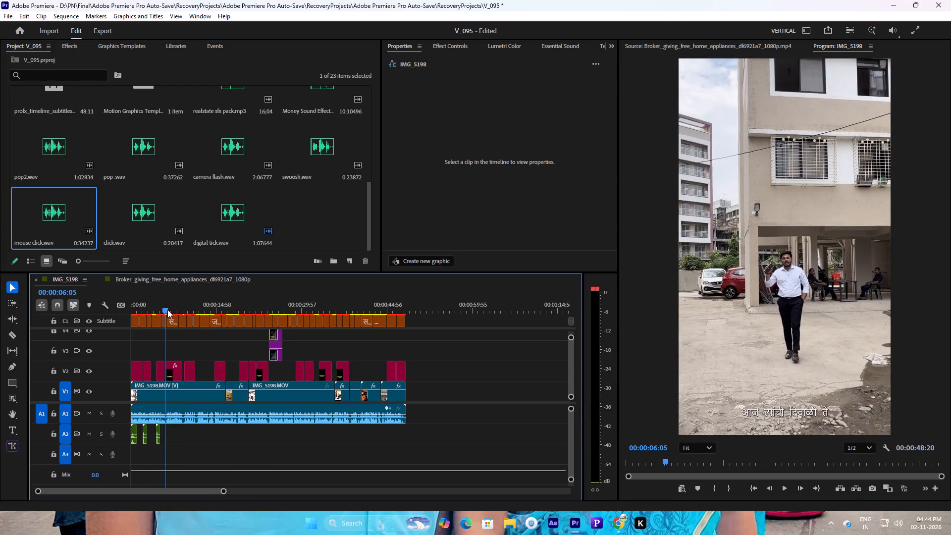
{"action": "left_click_drag", "start_coordinate": [167, 310], "coordinate": [168, 313]}
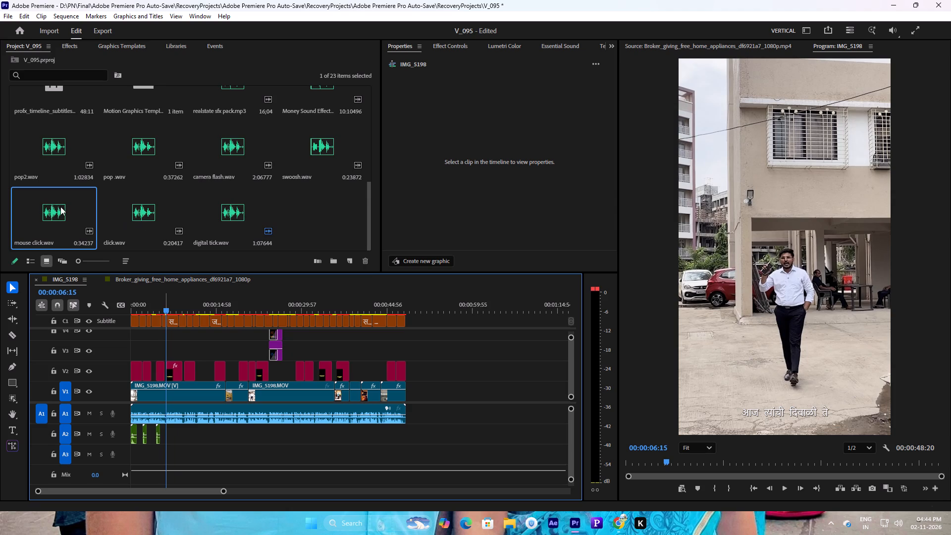
{"action": "left_click_drag", "start_coordinate": [62, 210], "coordinate": [168, 437]}
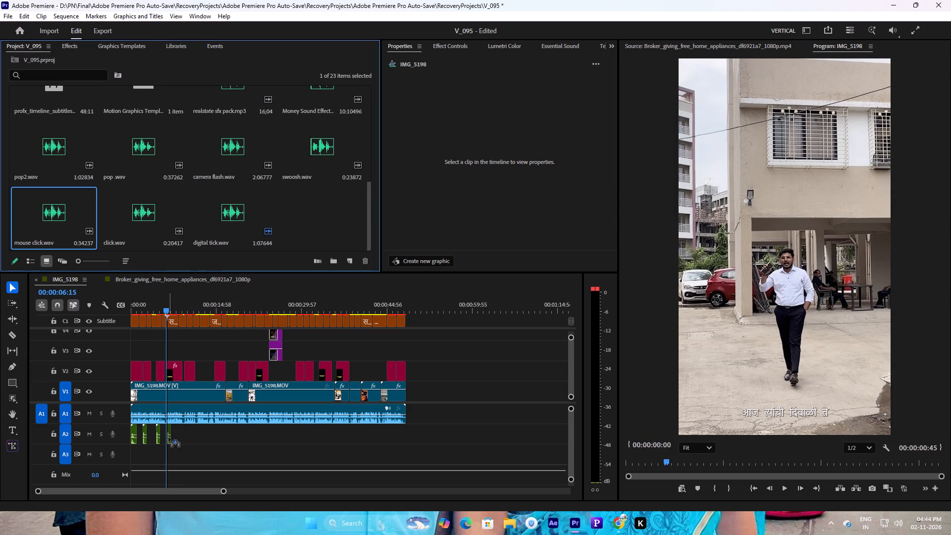
{"action": "left_click_drag", "start_coordinate": [168, 437], "coordinate": [166, 437]}
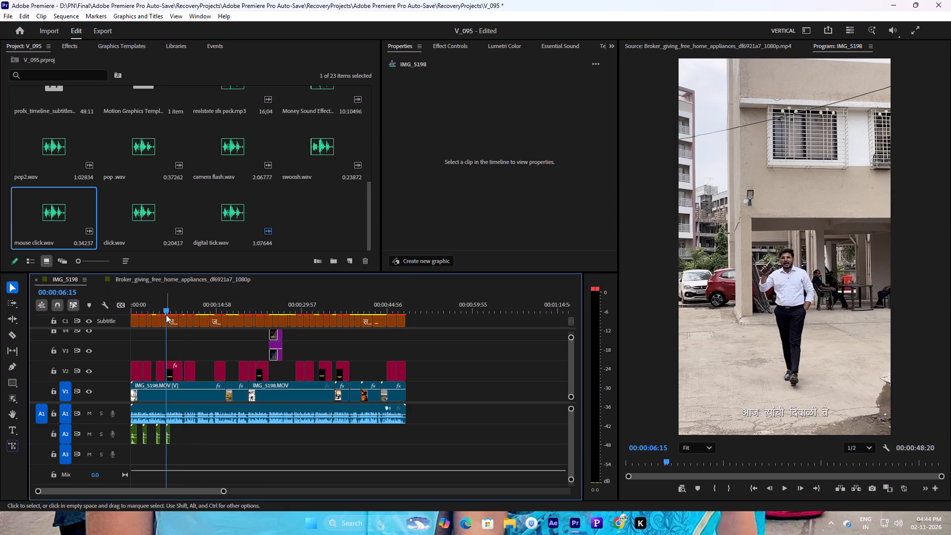
{"action": "key", "text": "space"}
{"action": "key", "text": "space"}
{"action": "left_click_drag", "start_coordinate": [173, 307], "coordinate": [160, 310]}
{"action": "key", "text": "space"}
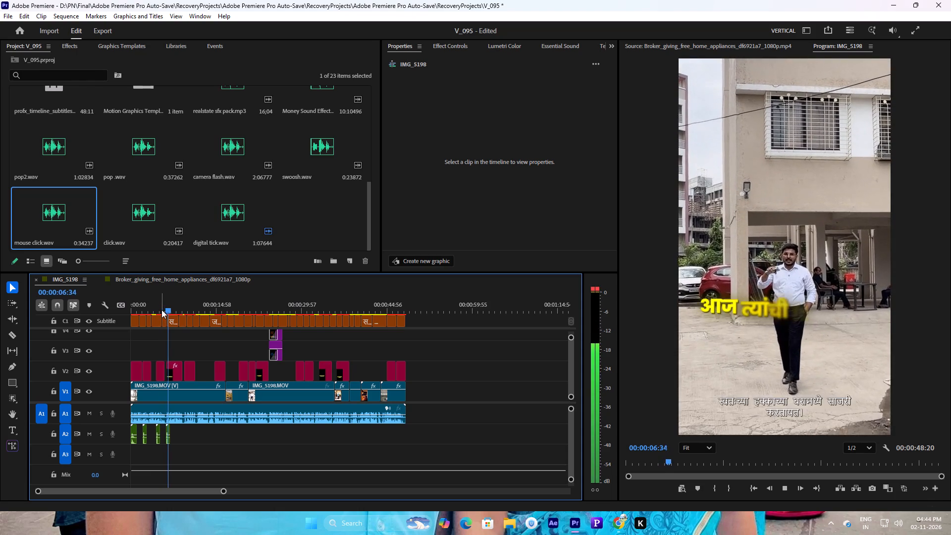
{"action": "key", "text": "space"}
{"action": "left_click_drag", "start_coordinate": [170, 309], "coordinate": [166, 312]}
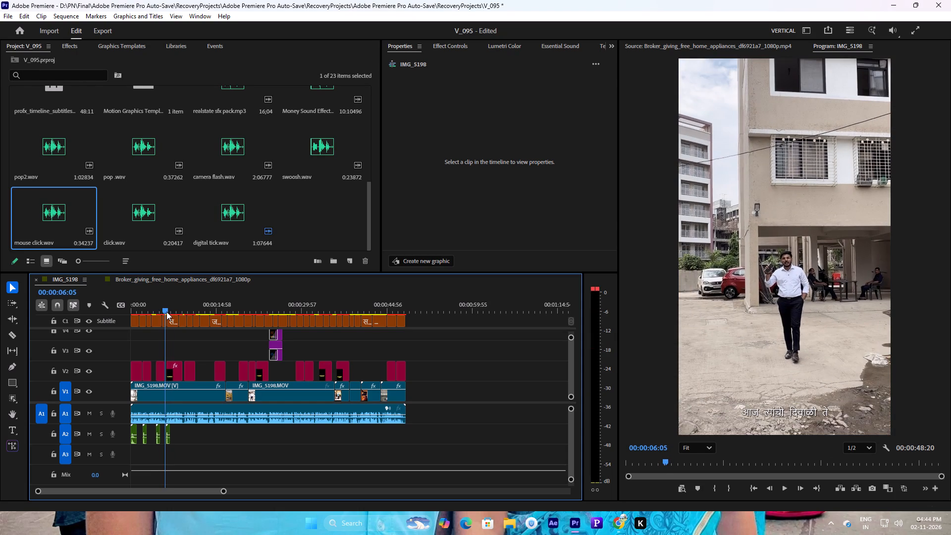
{"action": "left_click_drag", "start_coordinate": [166, 312], "coordinate": [165, 312]}
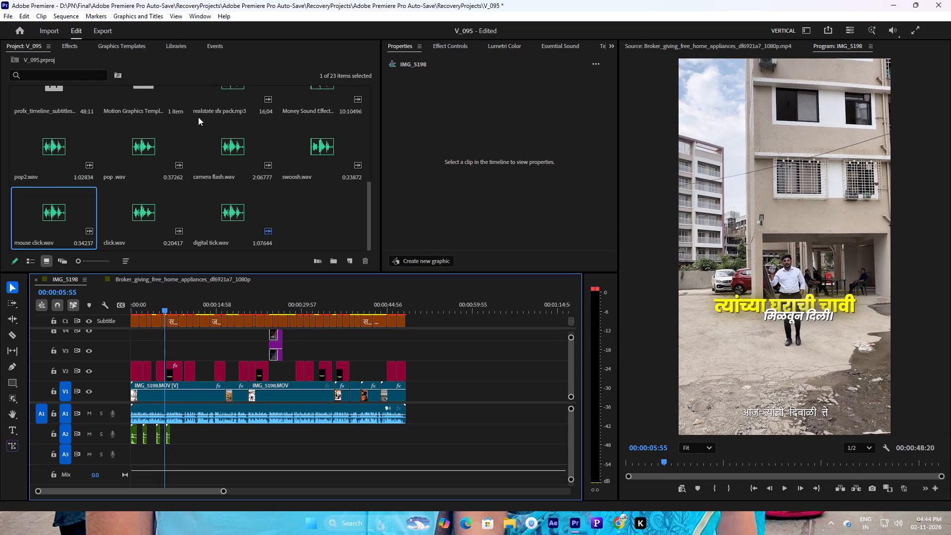
Place realstate sfx pack.mp3 on track A3, starting about 9 seconds into the sequence.
{"action": "scroll", "coordinate": [195, 174], "scroll_direction": "up", "scroll_amount": 2}
{"action": "scroll", "coordinate": [195, 174], "scroll_direction": "down", "scroll_amount": 2}
{"action": "left_click_drag", "start_coordinate": [247, 92], "coordinate": [247, 123]}
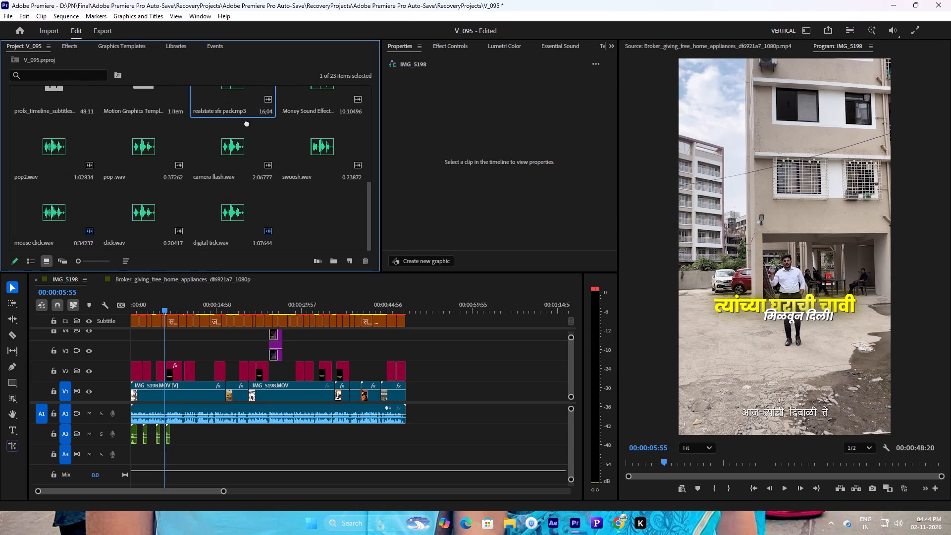
{"action": "left_click_drag", "start_coordinate": [247, 123], "coordinate": [182, 463]}
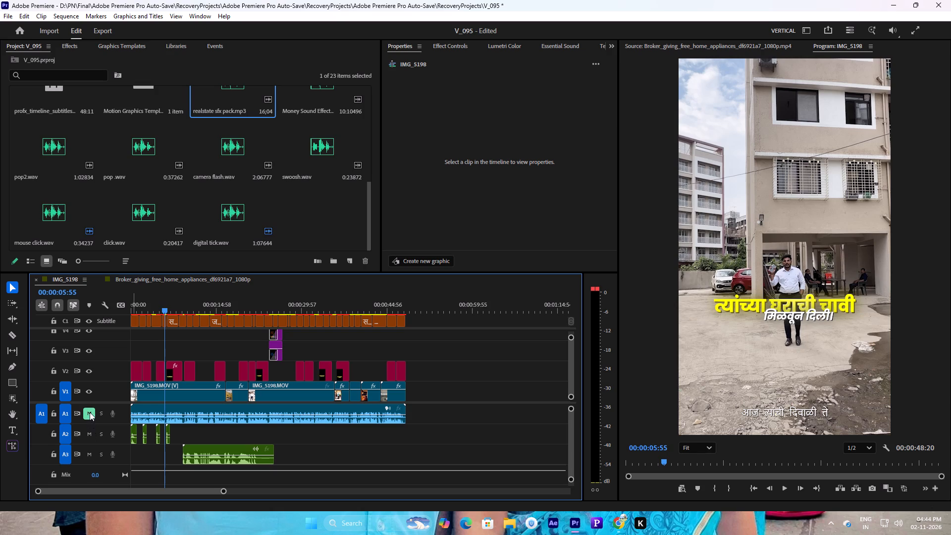
Mute track A1, audition the realstate sfx pack clip and split it after its first sound at 00:00:09:33.
{"action": "left_click", "coordinate": [90, 412]}
{"action": "key", "text": "space"}
{"action": "left_click_drag", "start_coordinate": [224, 493], "coordinate": [221, 492]}
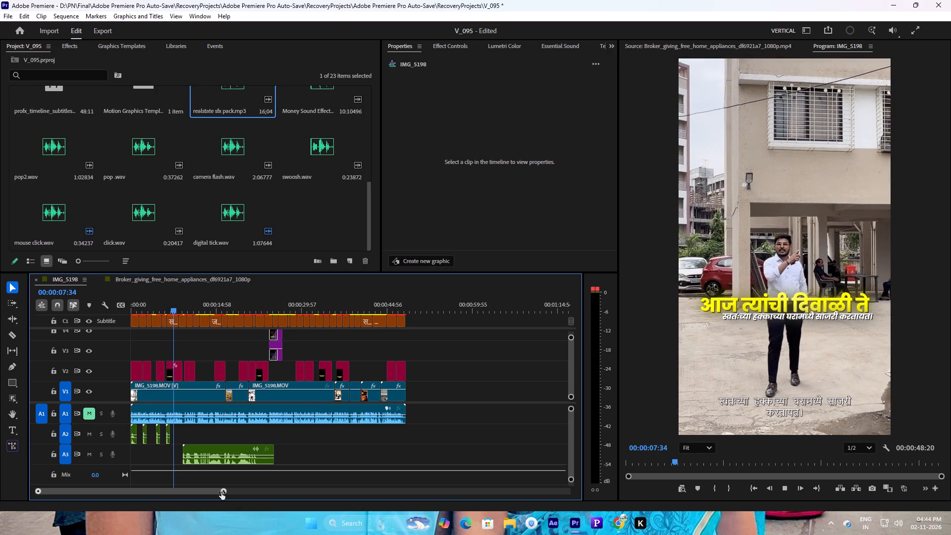
{"action": "left_click_drag", "start_coordinate": [221, 492], "coordinate": [145, 486]}
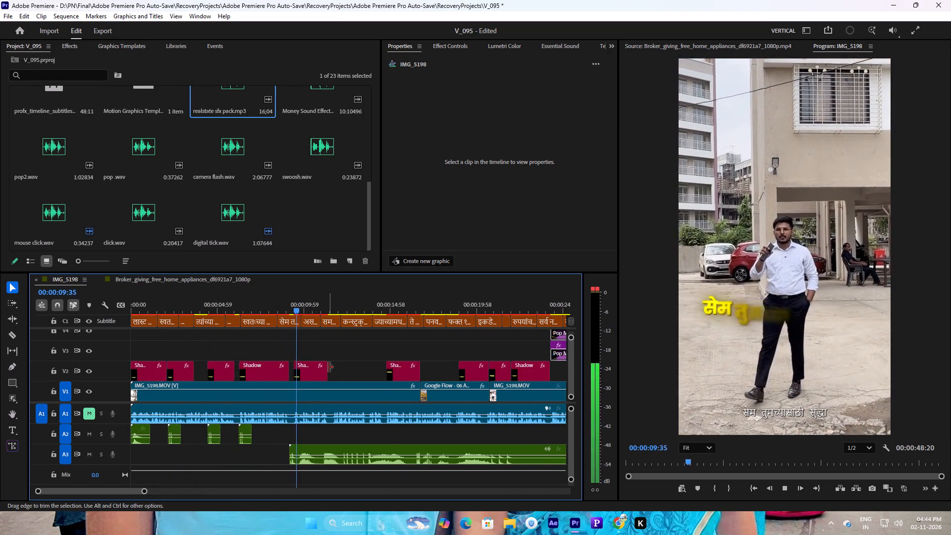
{"action": "key", "text": "space"}
{"action": "left_click_drag", "start_coordinate": [306, 310], "coordinate": [296, 313]}
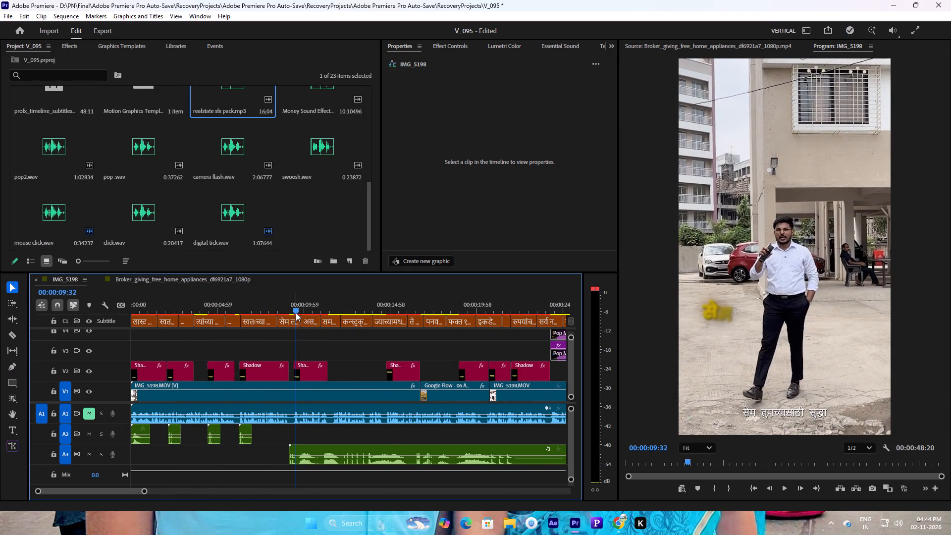
{"action": "key", "text": "c"}
{"action": "key", "text": "Right"}
{"action": "key", "text": "Right"}
{"action": "key", "text": "Right"}
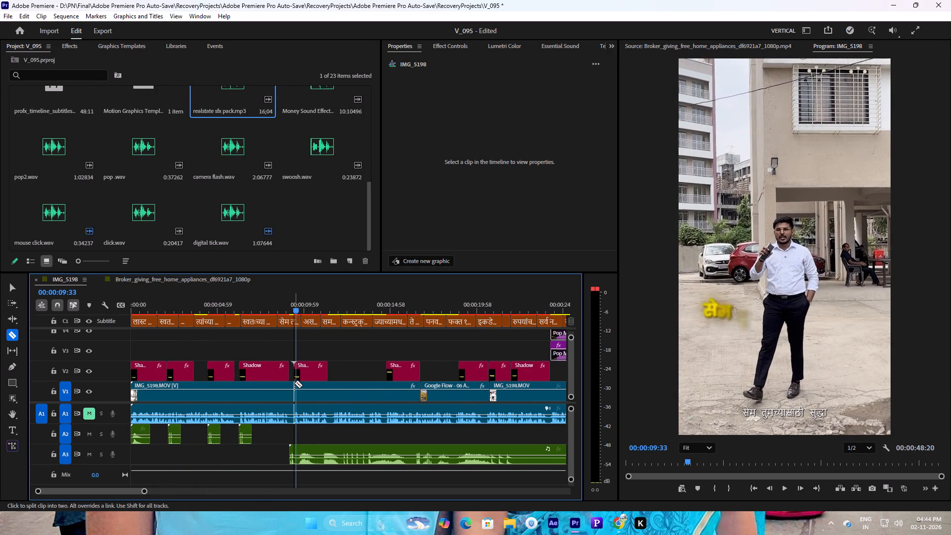
{"action": "left_click", "coordinate": [298, 455]}
Listen on and isolate another sound in the sfx pack clip with cuts at about 00:00:14:00 and 00:00:14:57.
{"action": "key", "text": "space"}
{"action": "key", "text": "space"}
{"action": "key", "text": "space"}
{"action": "key", "text": "space"}
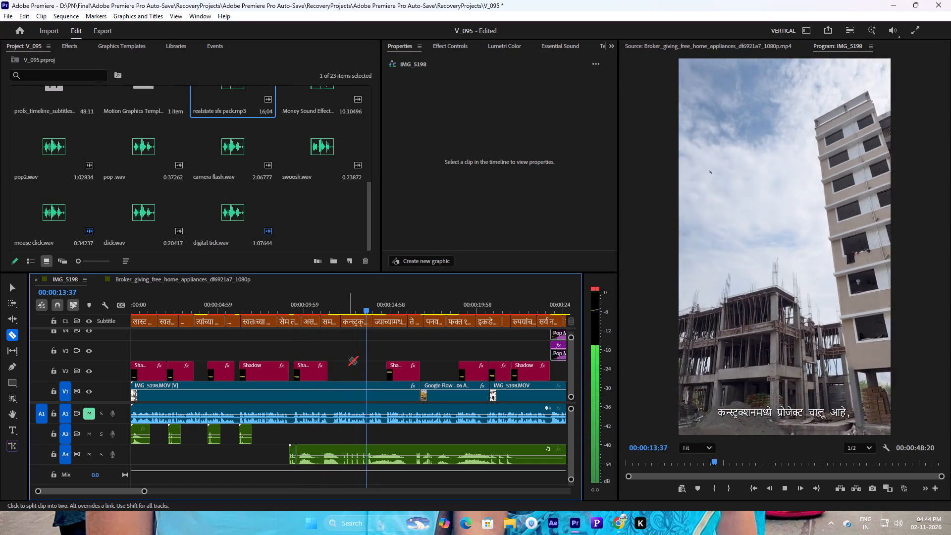
{"action": "key", "text": "space"}
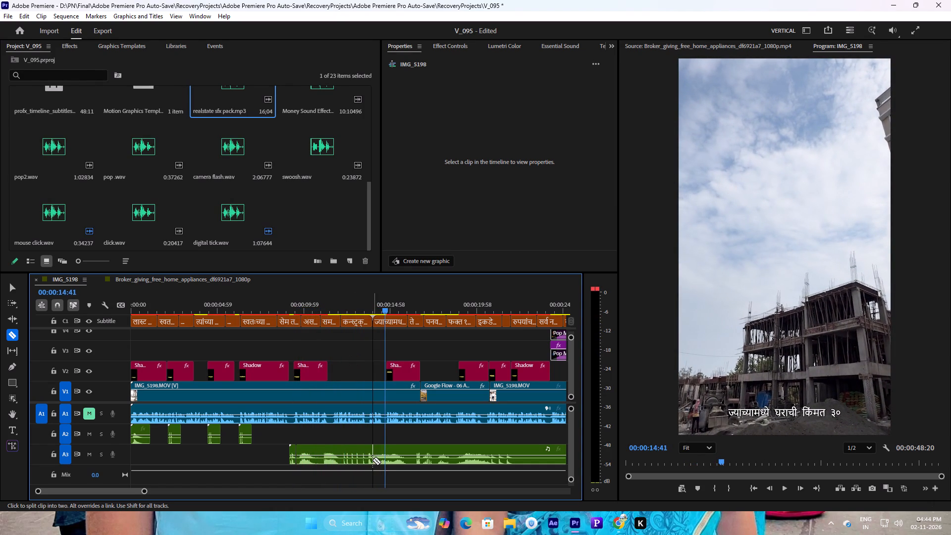
{"action": "left_click", "coordinate": [372, 460]}
{"action": "key", "text": "space"}
{"action": "key", "text": "space"}
{"action": "left_click", "coordinate": [390, 456]}
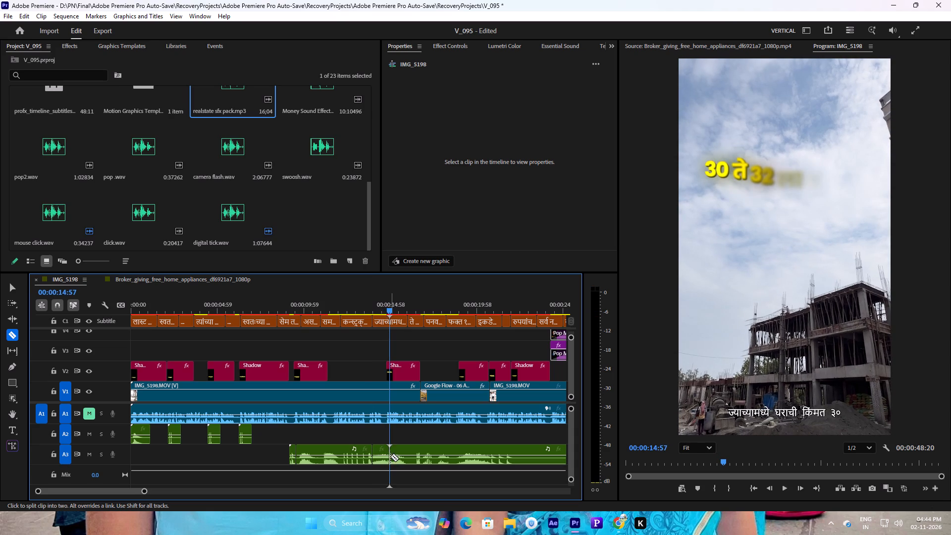
Isolate a further short sound in the sfx pack clip, cutting at 00:00:16:51 and just before it.
{"action": "key", "text": "space"}
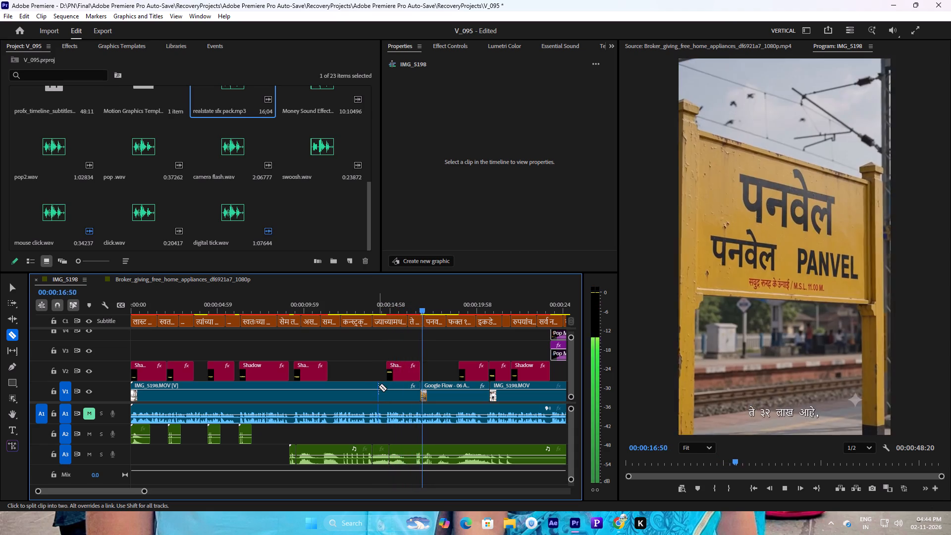
{"action": "key", "text": "space"}
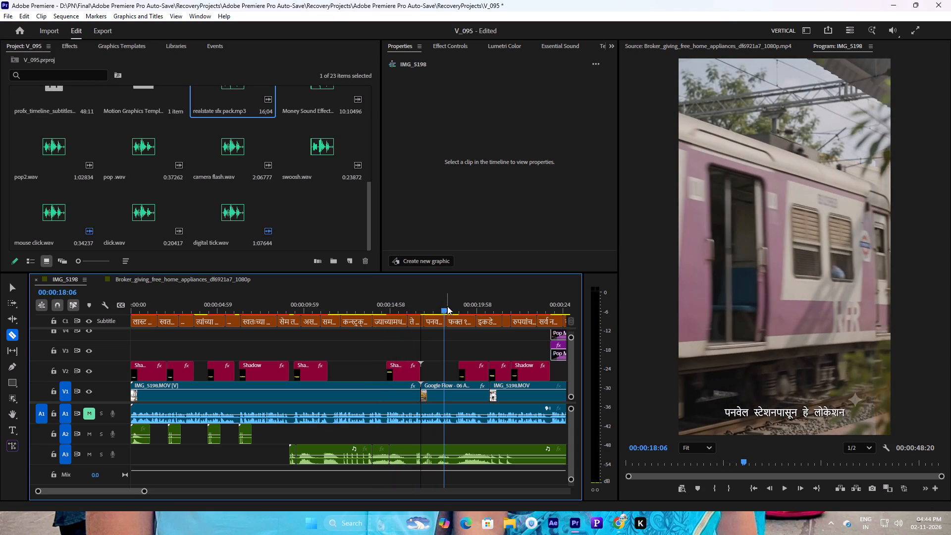
{"action": "left_click_drag", "start_coordinate": [443, 310], "coordinate": [422, 317]}
{"action": "left_click", "coordinate": [423, 459]}
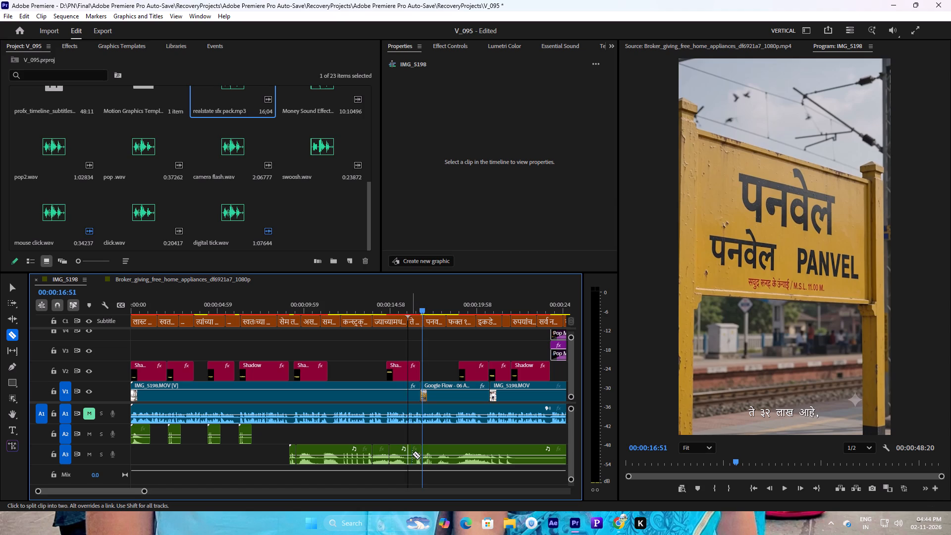
{"action": "left_click", "coordinate": [414, 454]}
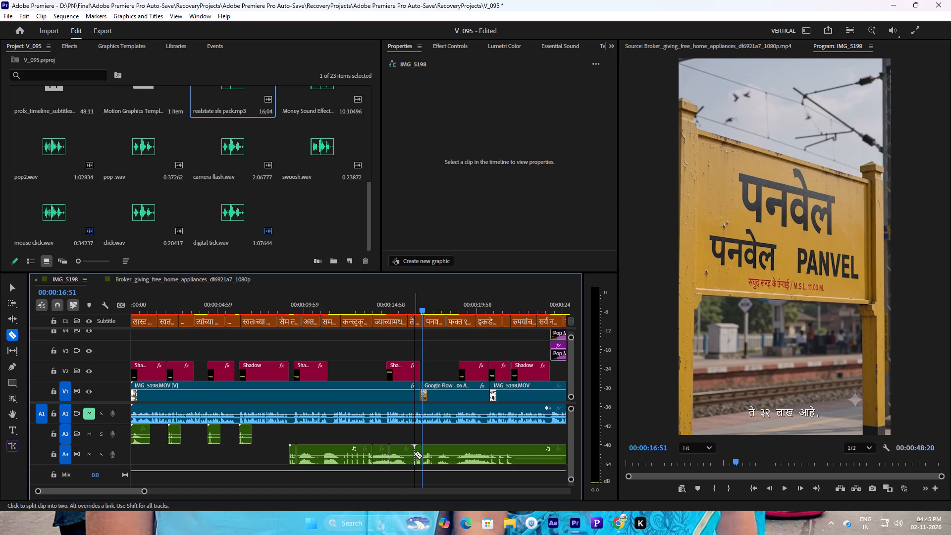
Delete the three unwanted sfx pack segments on A3: after 00:00:16:51 and the two between the isolated sounds.
{"action": "key", "text": "v"}
{"action": "left_click", "coordinate": [440, 458]}
{"action": "key", "text": "Delete"}
{"action": "left_click", "coordinate": [400, 449]}
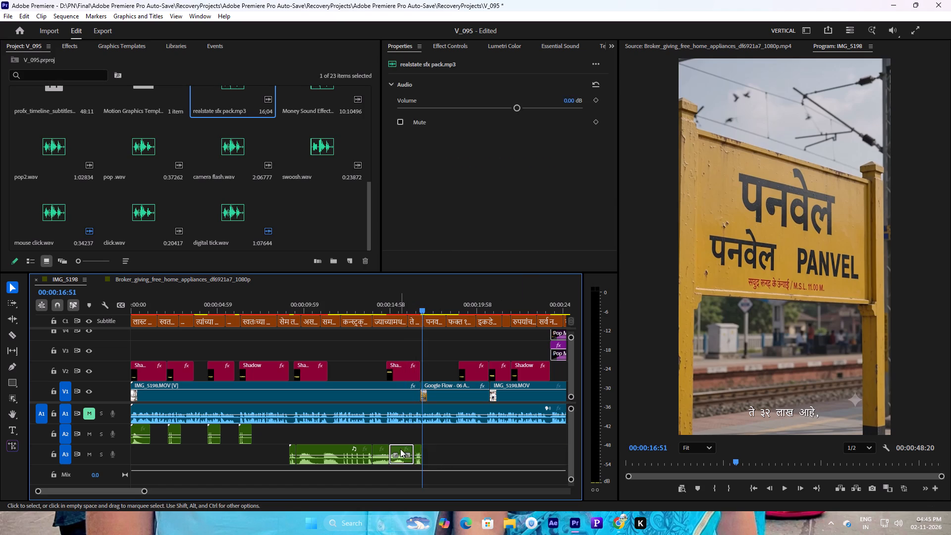
{"action": "key", "text": "Delete"}
{"action": "left_click", "coordinate": [357, 452]}
{"action": "key", "text": "Delete"}
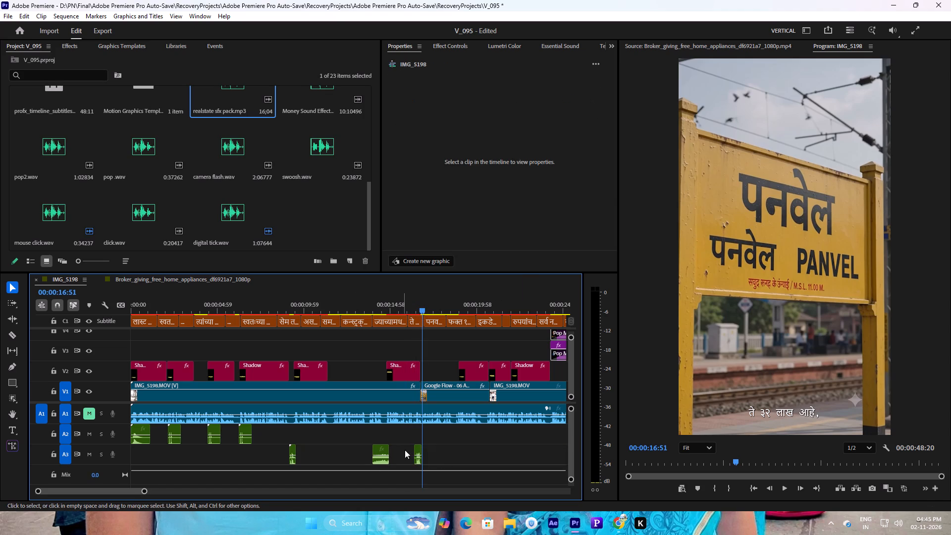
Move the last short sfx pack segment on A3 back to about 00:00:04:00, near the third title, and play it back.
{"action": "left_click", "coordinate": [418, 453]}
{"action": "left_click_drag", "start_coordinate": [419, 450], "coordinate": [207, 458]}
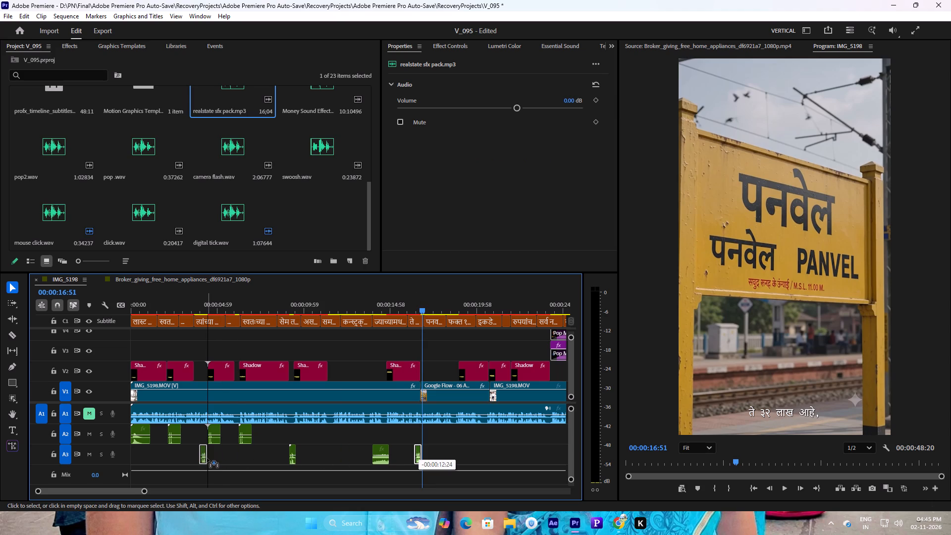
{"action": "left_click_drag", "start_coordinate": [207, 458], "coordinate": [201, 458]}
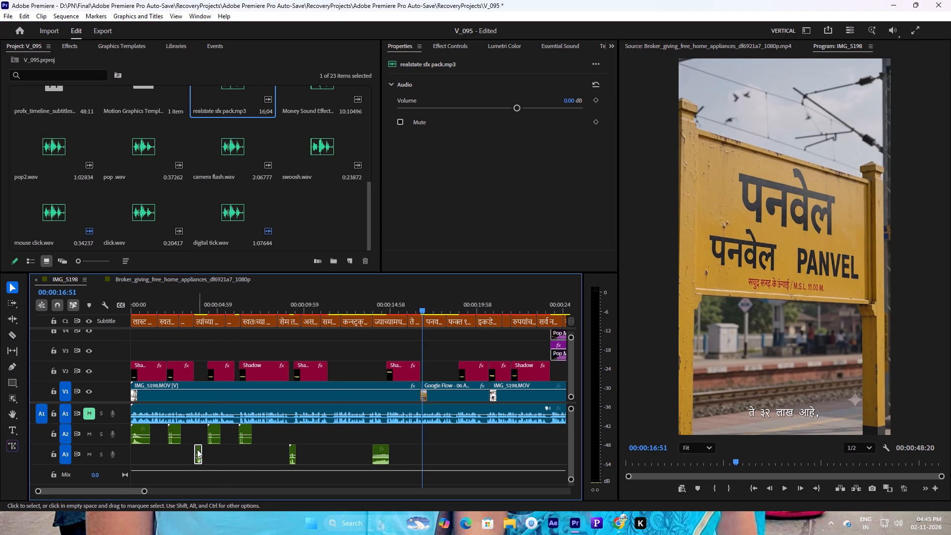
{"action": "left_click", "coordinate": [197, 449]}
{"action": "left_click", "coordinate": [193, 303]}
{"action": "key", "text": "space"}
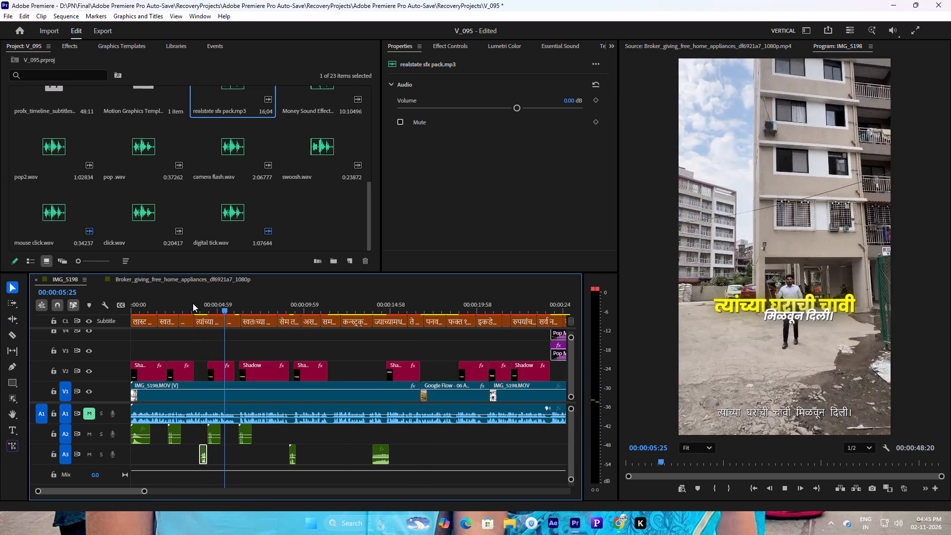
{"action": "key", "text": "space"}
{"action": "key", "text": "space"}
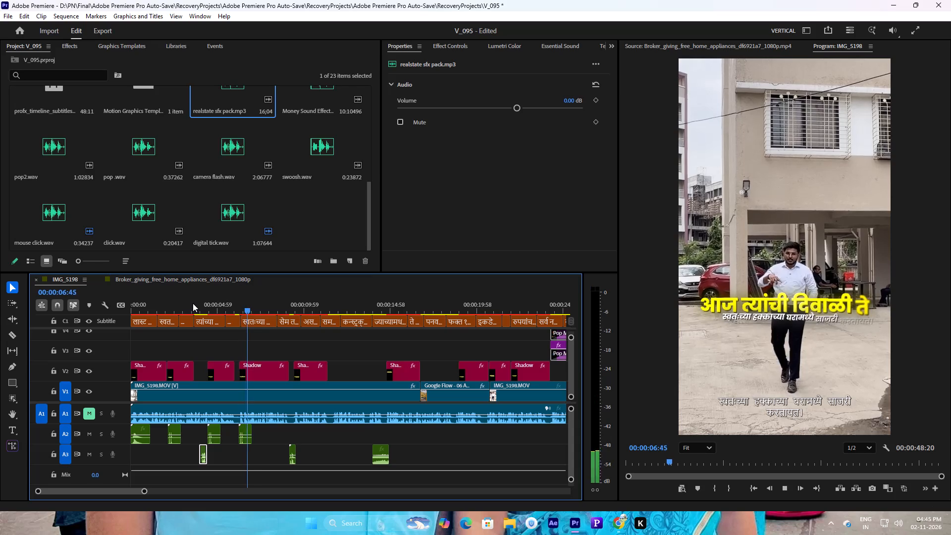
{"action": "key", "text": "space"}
Audition the sfx pack segments on A3 against the titles and park at 00:00:05:59, just before the Shadow title.
{"action": "left_click_drag", "start_coordinate": [246, 305], "coordinate": [291, 337]}
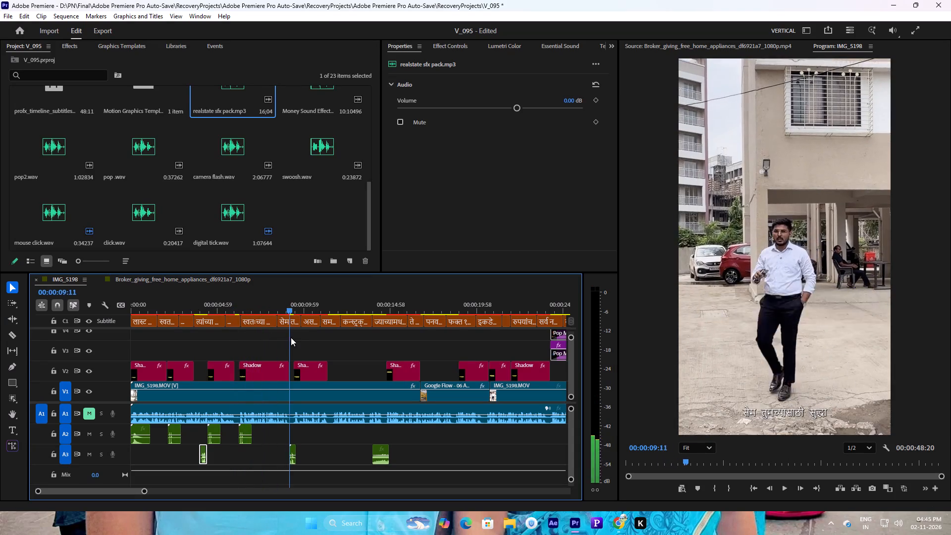
{"action": "left_click_drag", "start_coordinate": [291, 337], "coordinate": [200, 345]}
{"action": "key", "text": "space"}
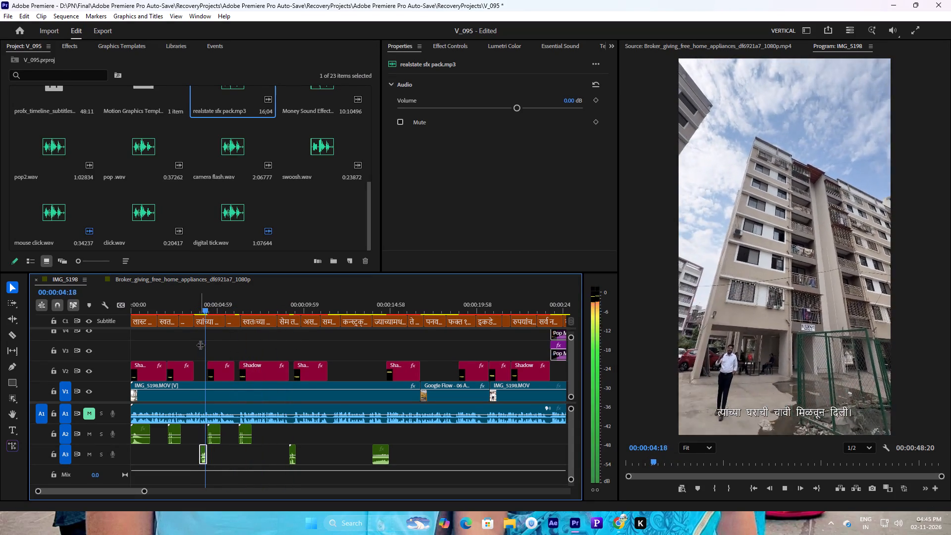
{"action": "key", "text": "space"}
{"action": "left_click_drag", "start_coordinate": [376, 304], "coordinate": [371, 313]}
{"action": "key", "text": "space"}
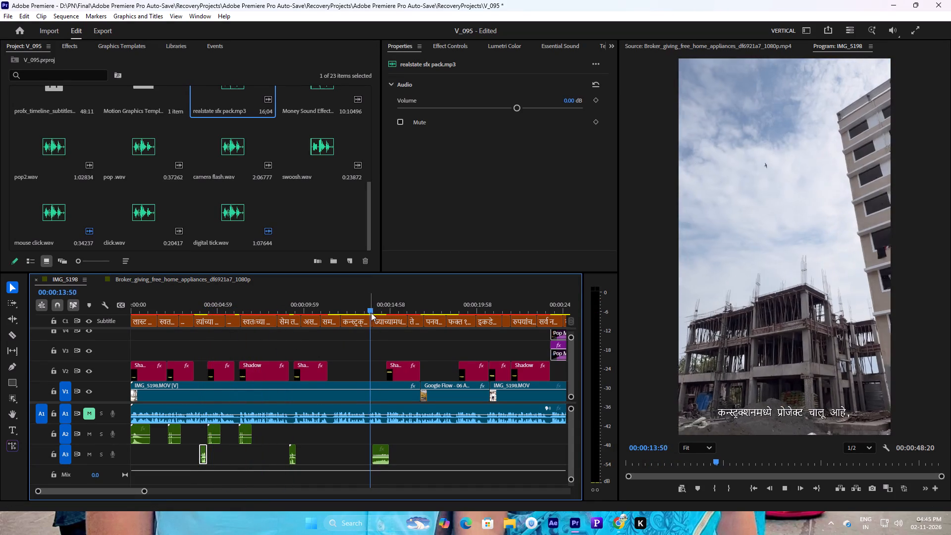
{"action": "left_click_drag", "start_coordinate": [377, 308], "coordinate": [229, 315]}
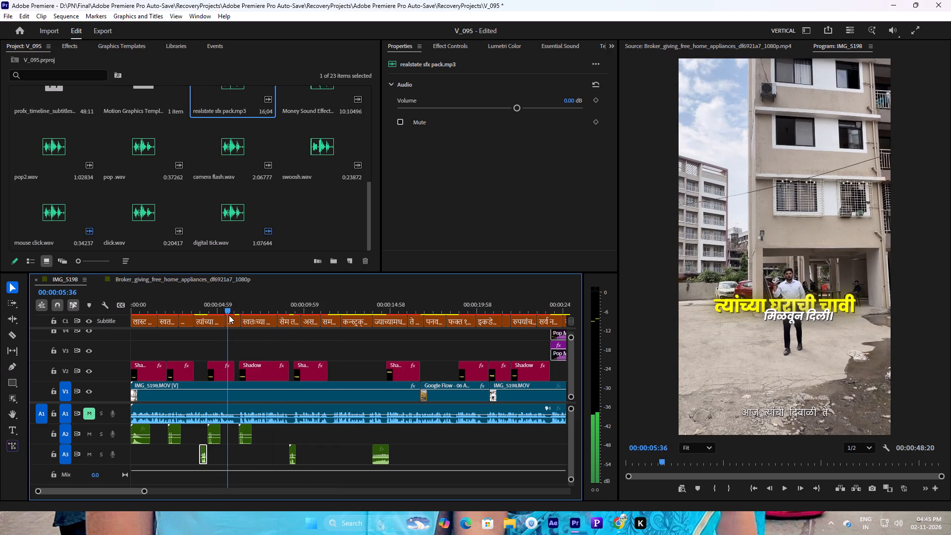
{"action": "left_click_drag", "start_coordinate": [229, 315], "coordinate": [232, 315]}
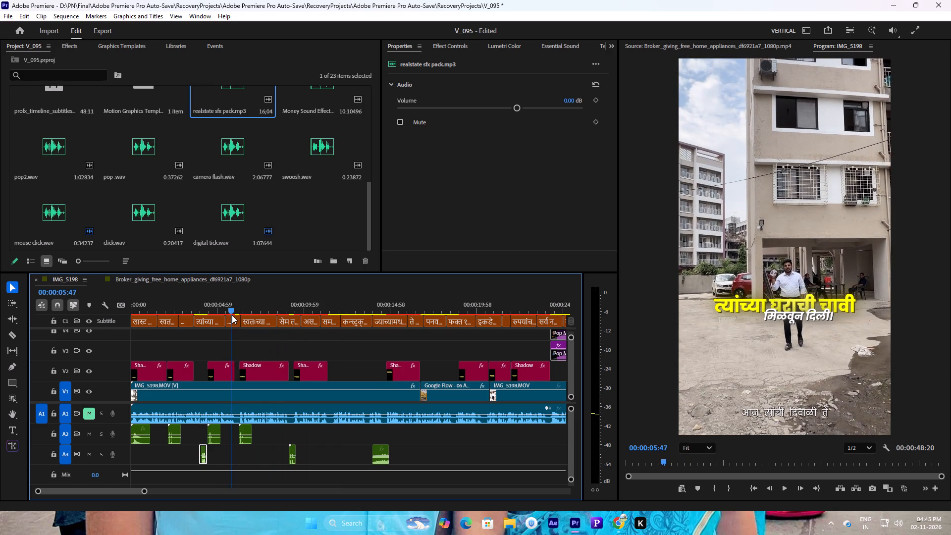
{"action": "left_click_drag", "start_coordinate": [232, 315], "coordinate": [235, 315]}
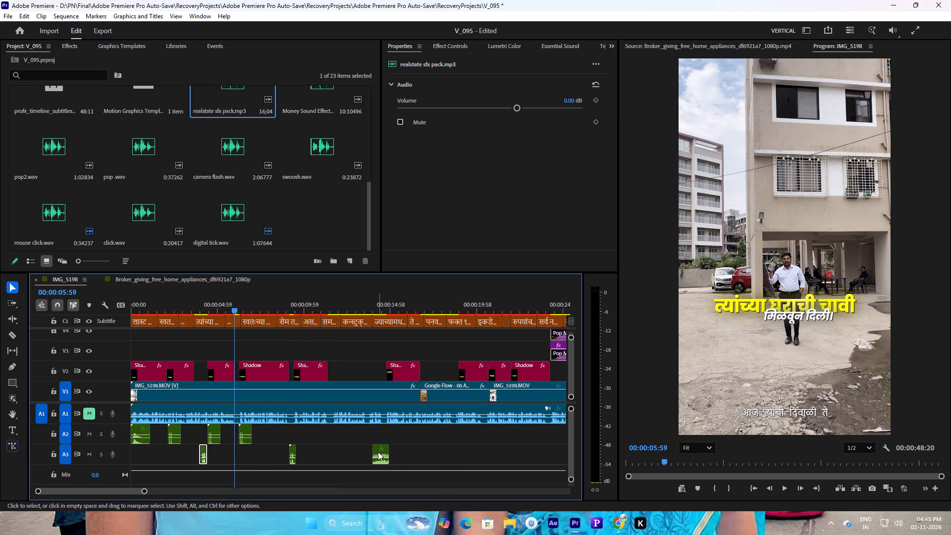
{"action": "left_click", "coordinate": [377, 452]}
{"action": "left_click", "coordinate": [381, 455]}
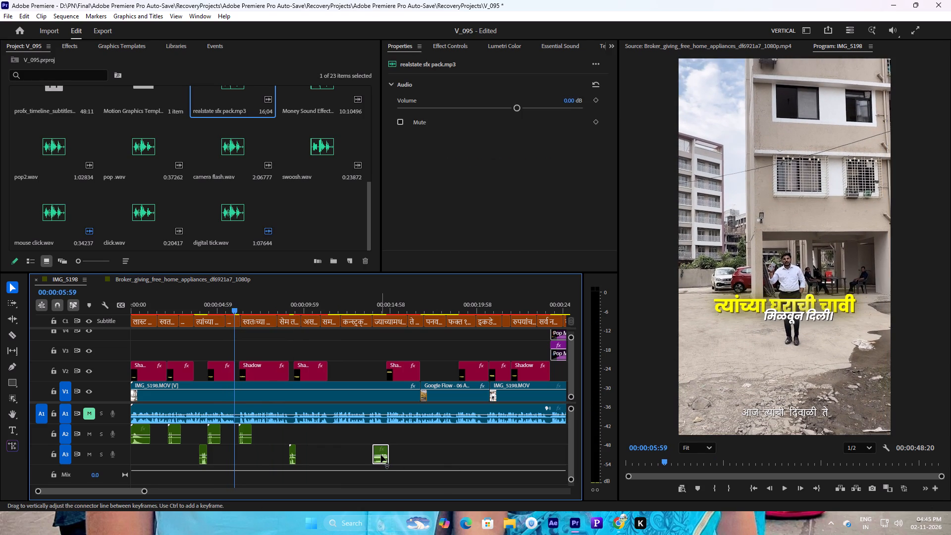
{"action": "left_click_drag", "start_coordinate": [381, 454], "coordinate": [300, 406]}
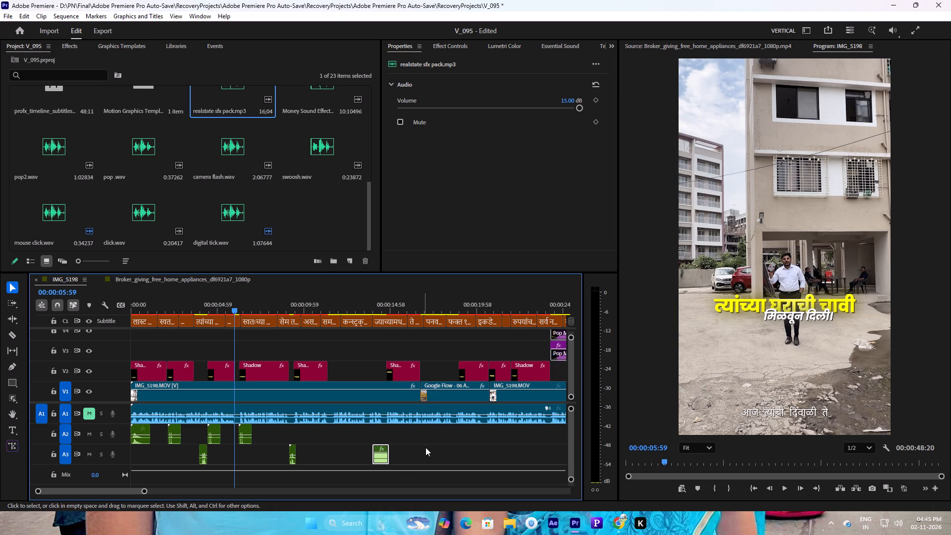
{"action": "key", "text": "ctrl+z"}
Move the longer sfx pack segment on A3 from 00:00:14:00 to start at about 00:00:05:59 and play it back.
{"action": "left_click_drag", "start_coordinate": [383, 460], "coordinate": [239, 458]}
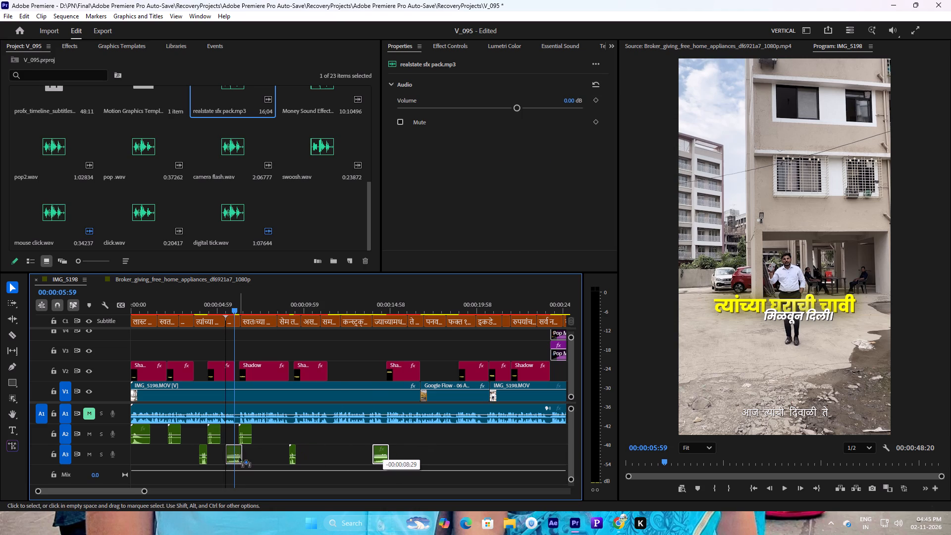
{"action": "left_click_drag", "start_coordinate": [239, 458], "coordinate": [245, 457]}
{"action": "key", "text": "space"}
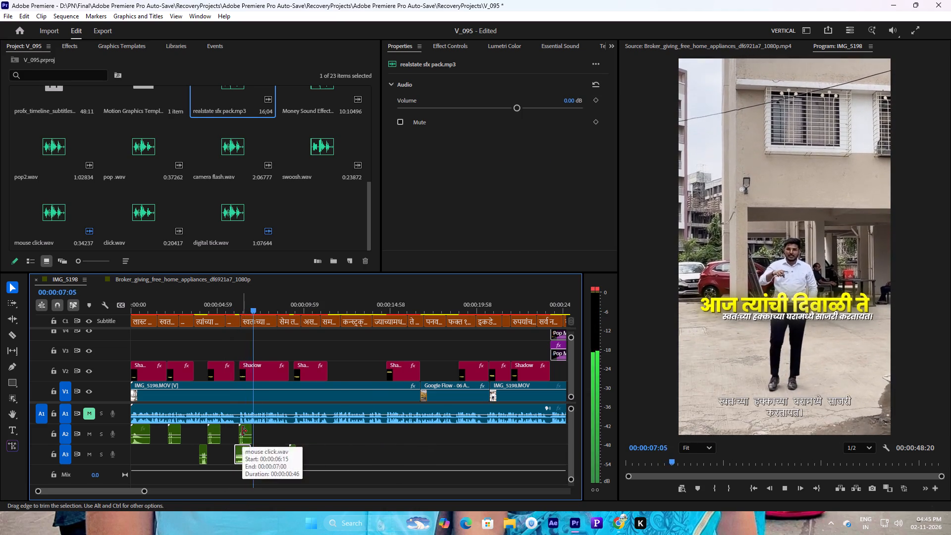
{"action": "key", "text": "space"}
Move the mouse click.wav clip on A2 from the Shadow title to the start of the following title, about 00:00:09:25.
{"action": "left_click", "coordinate": [245, 428]}
{"action": "left_click_drag", "start_coordinate": [245, 428], "coordinate": [301, 428]}
{"action": "key", "text": "space"}
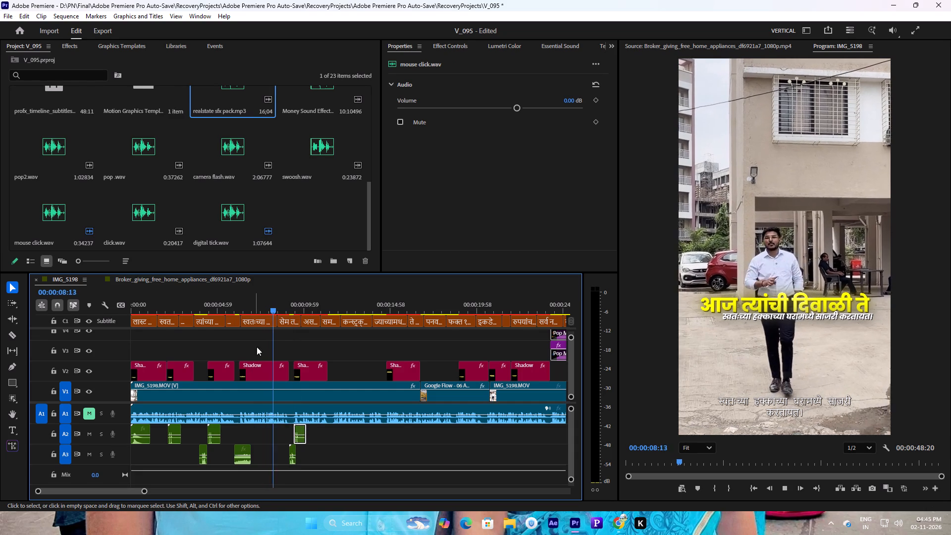
{"action": "key", "text": "space"}
Move the short sfx pack segment at about 00:00:04:00 to A2, near the Shadow title's start, and play through it.
{"action": "left_click_drag", "start_coordinate": [204, 451], "coordinate": [373, 455]}
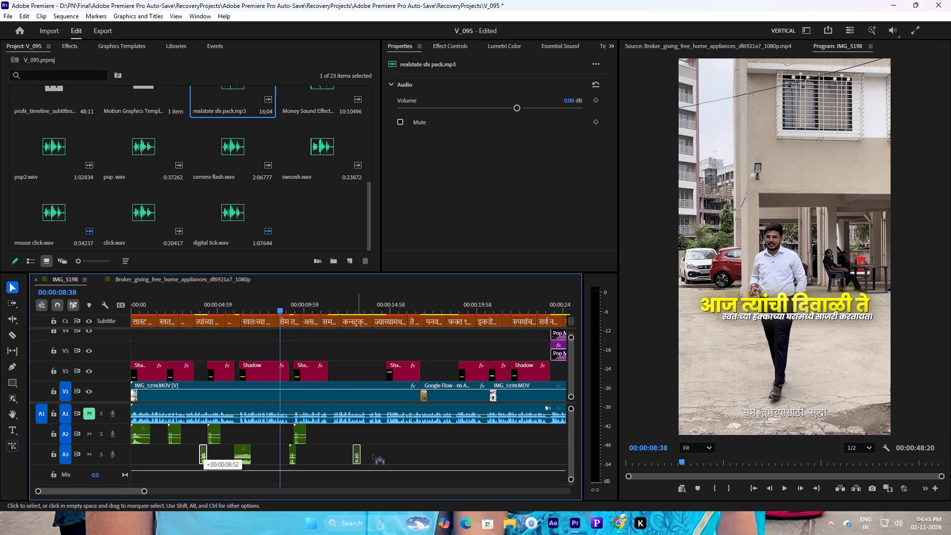
{"action": "left_click_drag", "start_coordinate": [373, 455], "coordinate": [245, 435]}
{"action": "left_click", "coordinate": [228, 309]}
{"action": "key", "text": "space"}
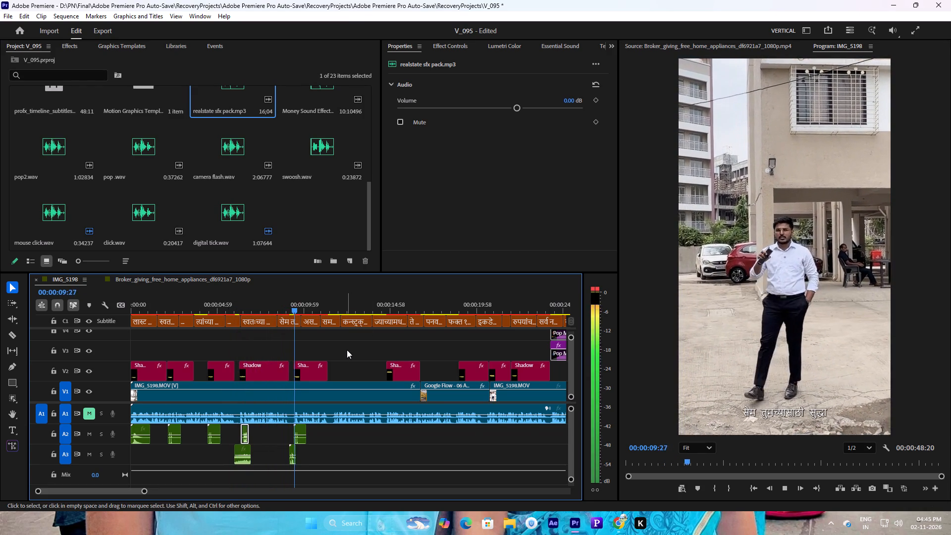
{"action": "key", "text": "space"}
Move the sfx pack segment near 00:00:09:11 to A2 at the start of the 30–32 lakh price title and play it back.
{"action": "left_click_drag", "start_coordinate": [294, 450], "coordinate": [395, 433]}
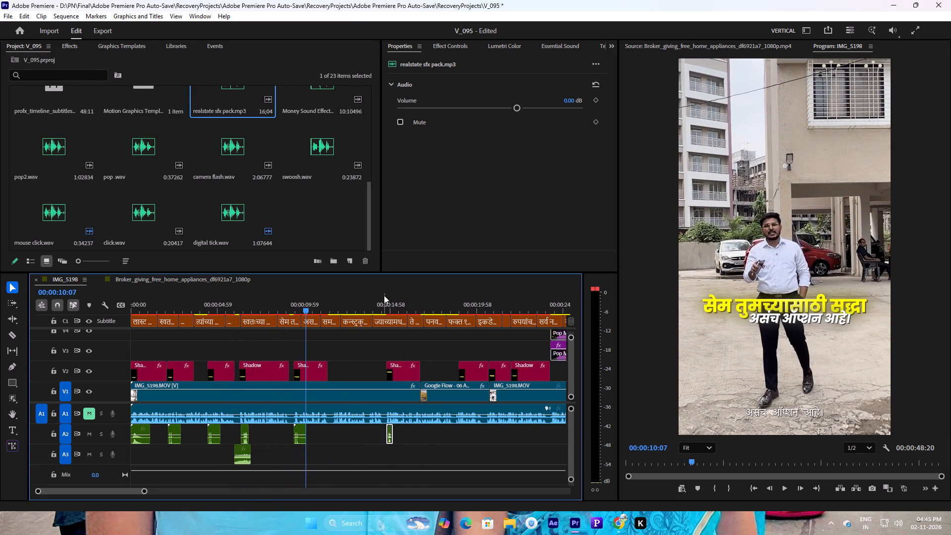
{"action": "left_click", "coordinate": [384, 295]}
{"action": "key", "text": "space"}
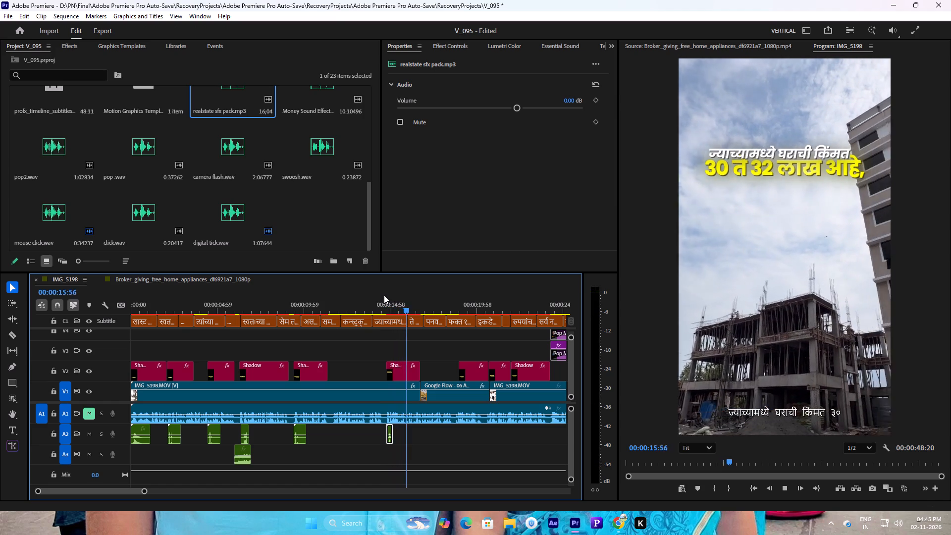
{"action": "left_click_drag", "start_coordinate": [404, 300], "coordinate": [384, 303]}
{"action": "key", "text": "space"}
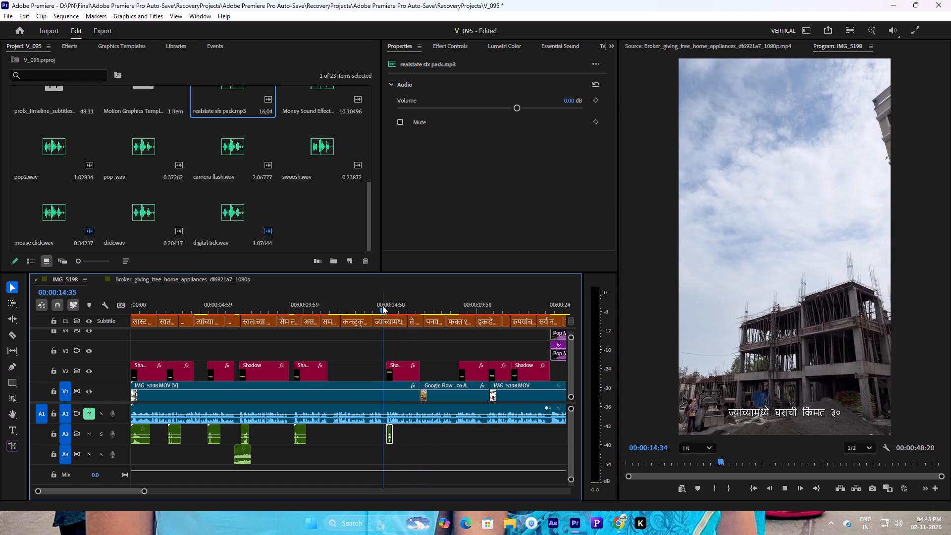
{"action": "key", "text": "space"}
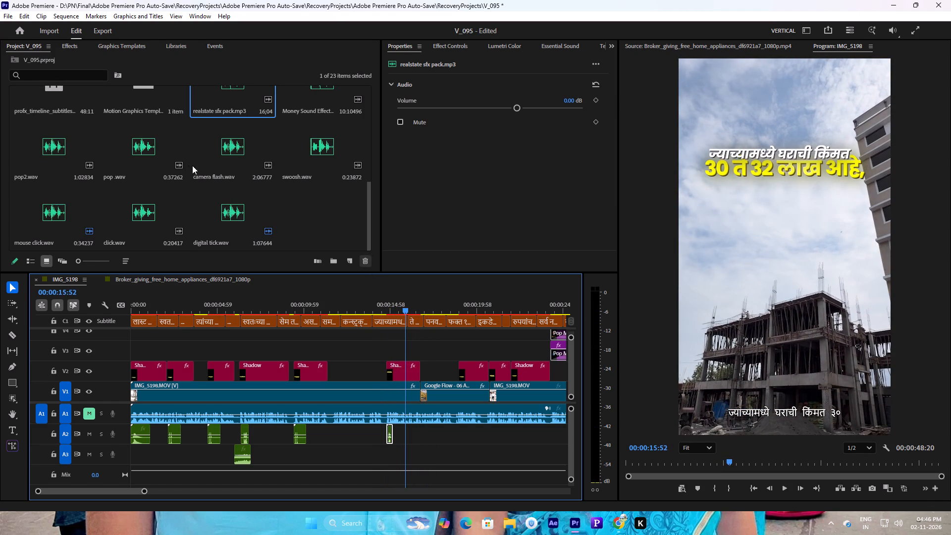
Add Money Sound Effect to A2 at 00:00:15:52, unmute track A1 and play it back with the narration.
{"action": "scroll", "coordinate": [283, 200], "scroll_direction": "up", "scroll_amount": 1}
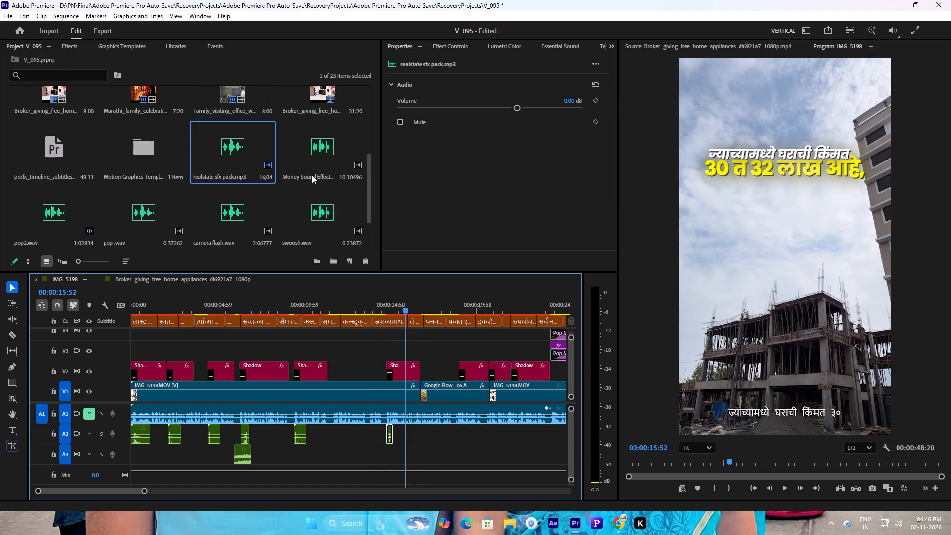
{"action": "left_click_drag", "start_coordinate": [312, 160], "coordinate": [404, 435]}
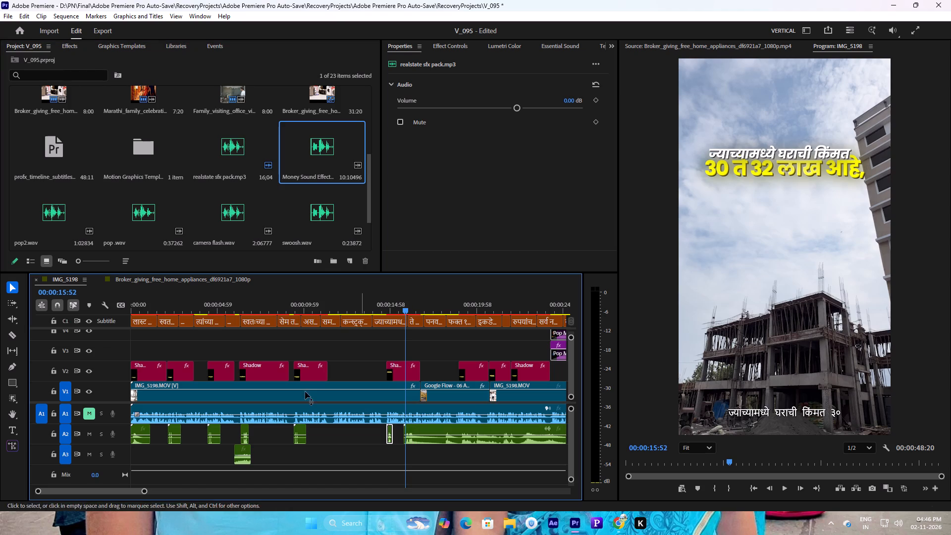
{"action": "left_click", "coordinate": [91, 414]}
{"action": "key", "text": "space"}
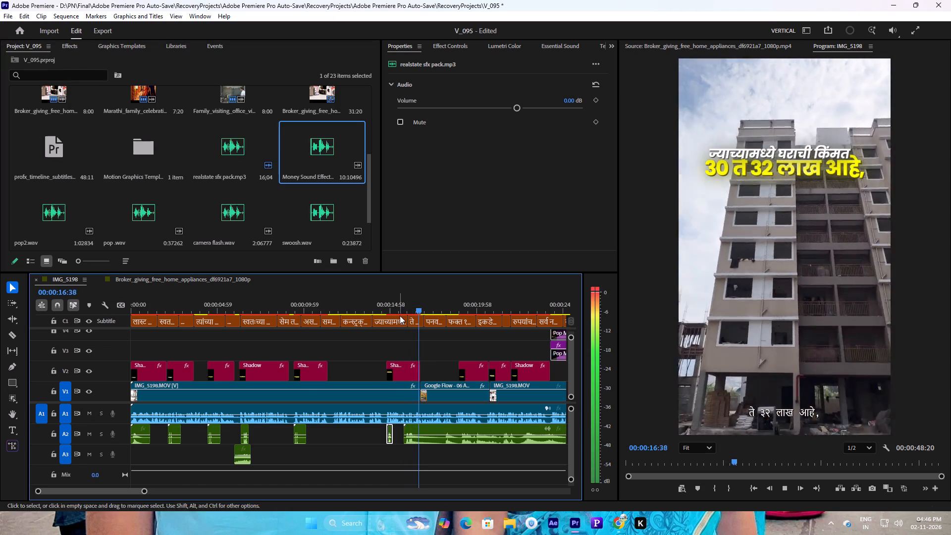
{"action": "left_click_drag", "start_coordinate": [404, 307], "coordinate": [399, 307]}
{"action": "key", "text": "space"}
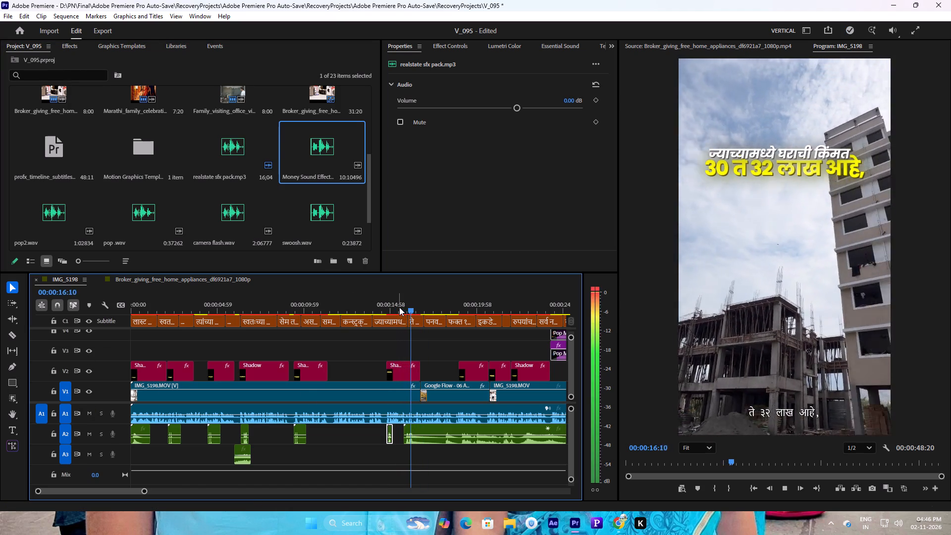
{"action": "key", "text": "space"}
Shift the Money Sound Effect clip on A2 to start at about 00:00:16:24, checking its timing by playback.
{"action": "left_click", "coordinate": [421, 306]}
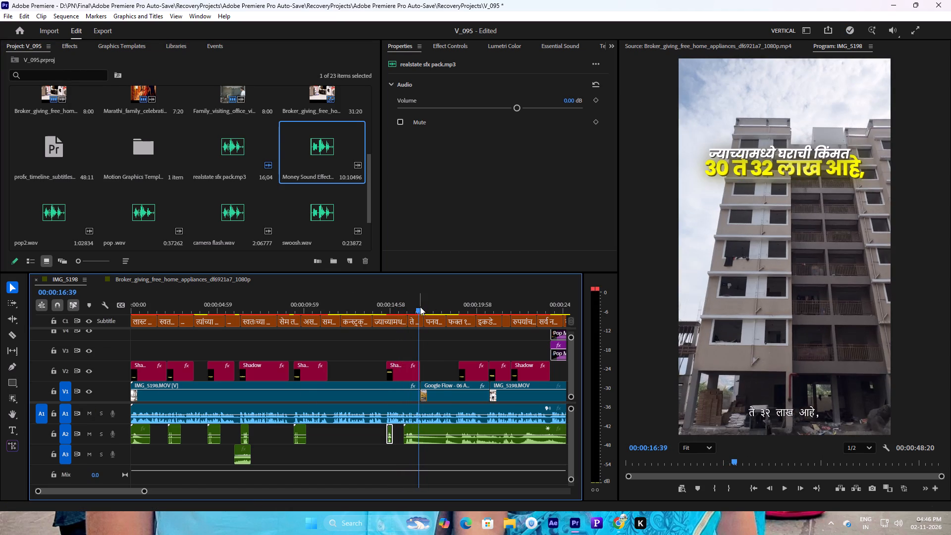
{"action": "left_click_drag", "start_coordinate": [433, 429], "coordinate": [442, 428]}
{"action": "key", "text": "space"}
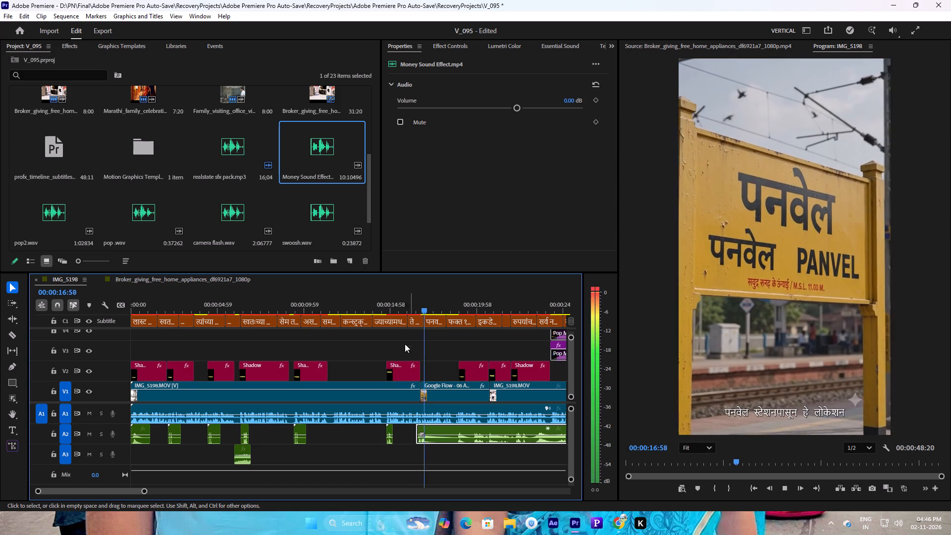
{"action": "left_click", "coordinate": [402, 307]}
{"action": "key", "text": "space"}
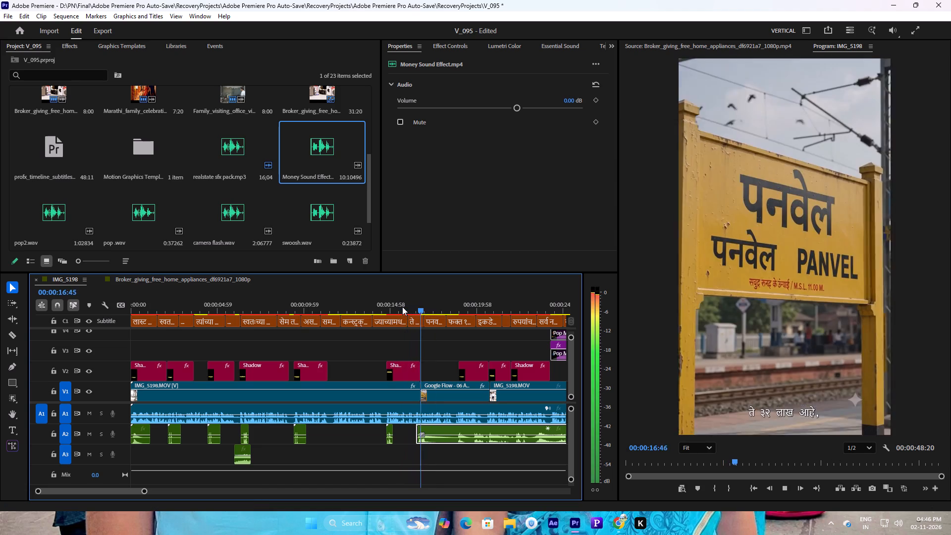
{"action": "left_click", "coordinate": [402, 307]}
{"action": "key", "text": "space"}
{"action": "key", "text": "space"}
{"action": "key", "text": "space"}
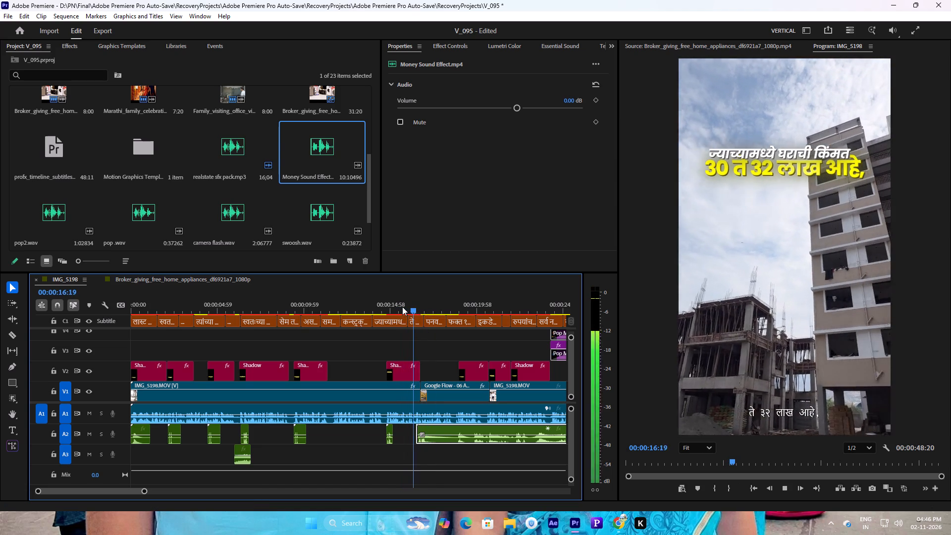
{"action": "key", "text": "space"}
{"action": "left_click", "coordinate": [437, 429]}
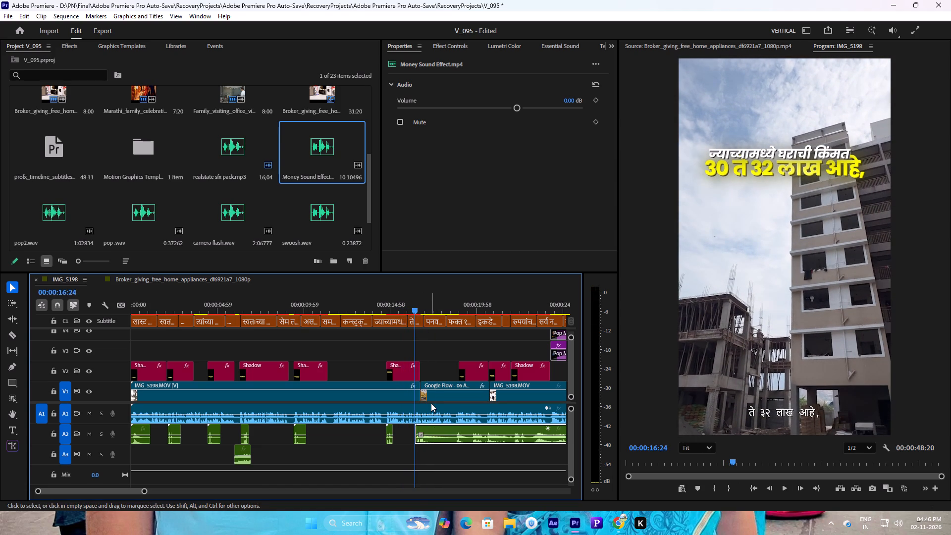
Play the Money Sound Effect clip, split it at 00:00:18:16 and delete the remainder after the cut.
{"action": "key", "text": "space"}
{"action": "key", "text": "space"}
{"action": "key", "text": "space"}
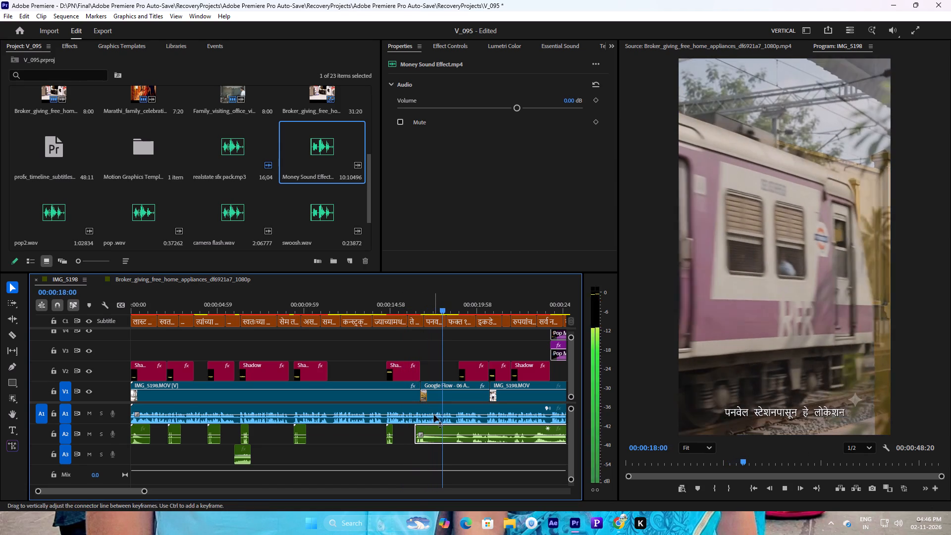
{"action": "key", "text": "space"}
{"action": "key", "text": "space"}
{"action": "key", "text": "space"}
{"action": "key", "text": "c"}
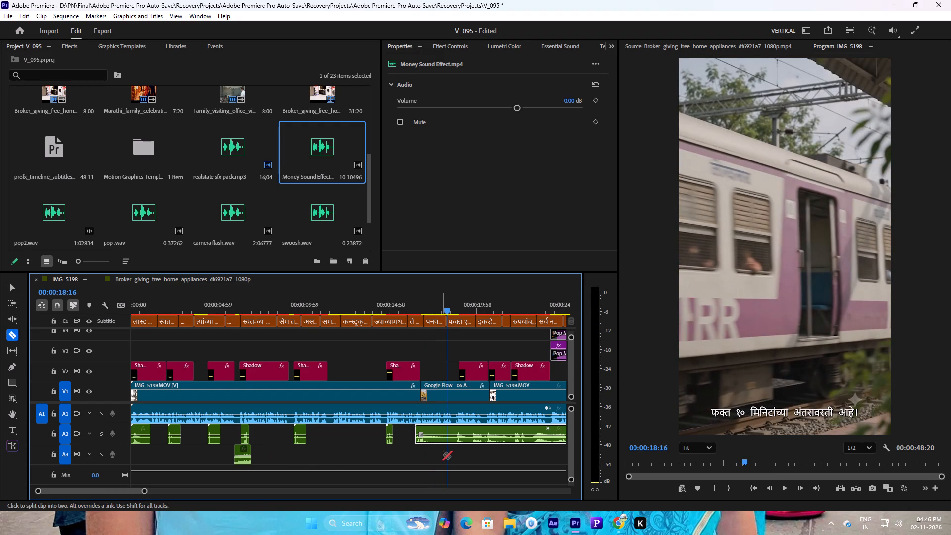
{"action": "left_click", "coordinate": [447, 442]}
{"action": "key", "text": "v"}
{"action": "left_click", "coordinate": [495, 435]}
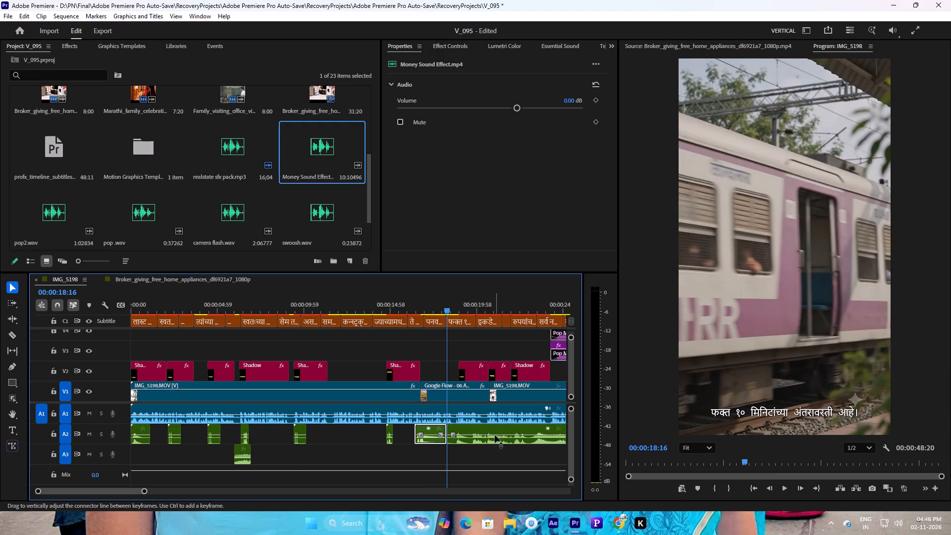
{"action": "key", "text": "Delete"}
Add digital tick.wav to A2 at 00:00:18:55, at the start of the "फक्त 10 मिनिटांच्या" title, and play it back with the narration.
{"action": "key", "text": "space"}
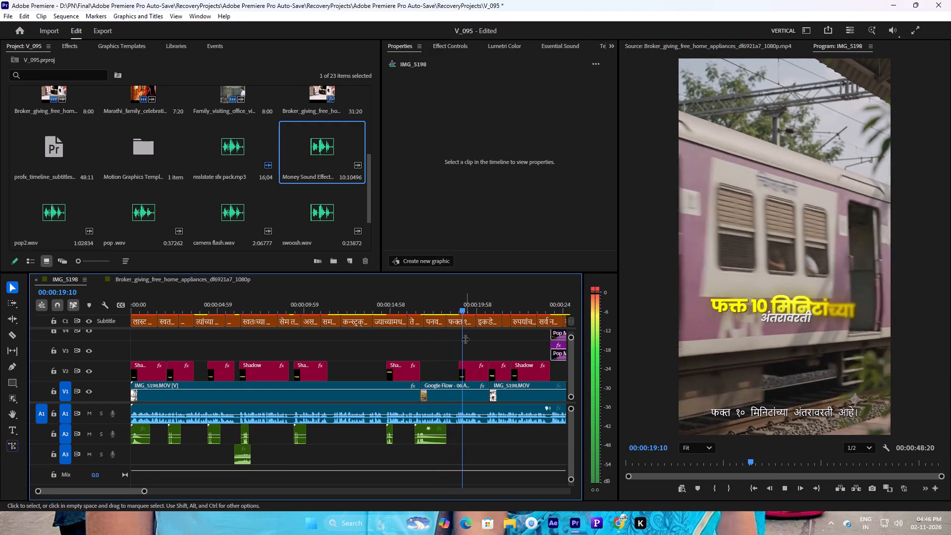
{"action": "key", "text": "space"}
{"action": "left_click_drag", "start_coordinate": [465, 309], "coordinate": [456, 311]}
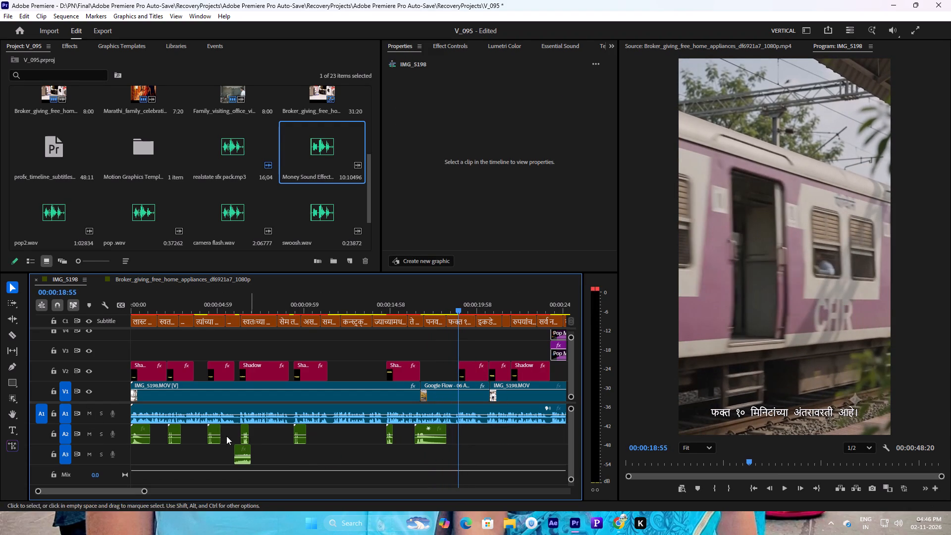
{"action": "left_click", "coordinate": [139, 429]}
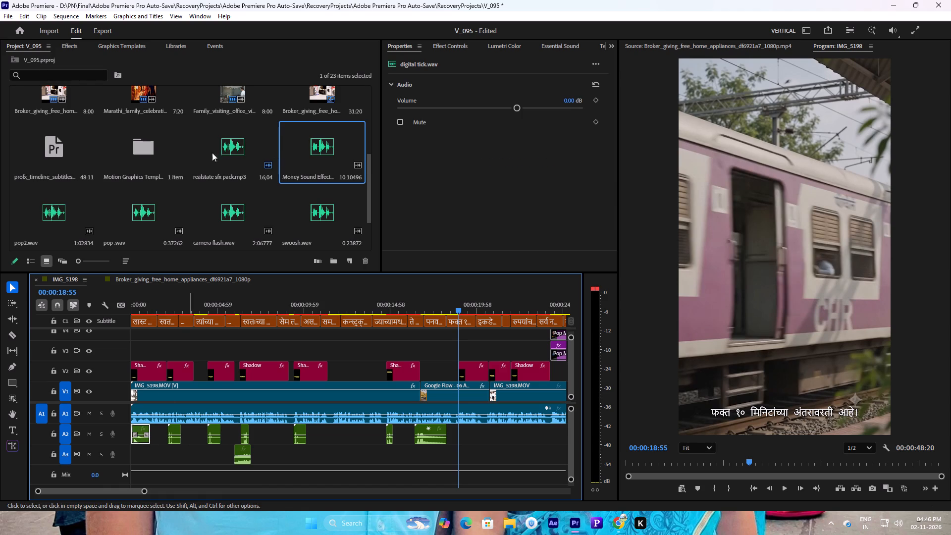
{"action": "scroll", "coordinate": [108, 238], "scroll_direction": "down", "scroll_amount": 1}
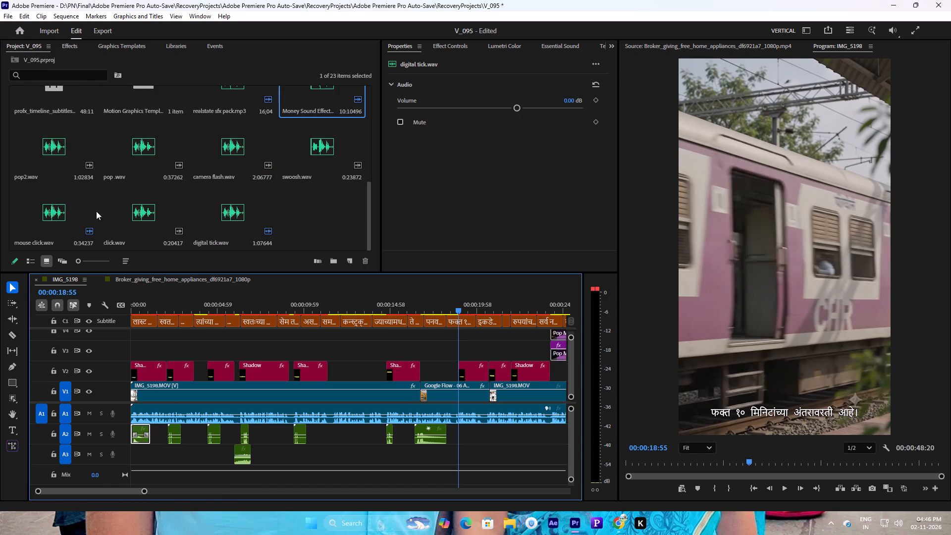
{"action": "left_click_drag", "start_coordinate": [237, 223], "coordinate": [460, 432]}
{"action": "key", "text": "space"}
{"action": "left_click", "coordinate": [459, 302]}
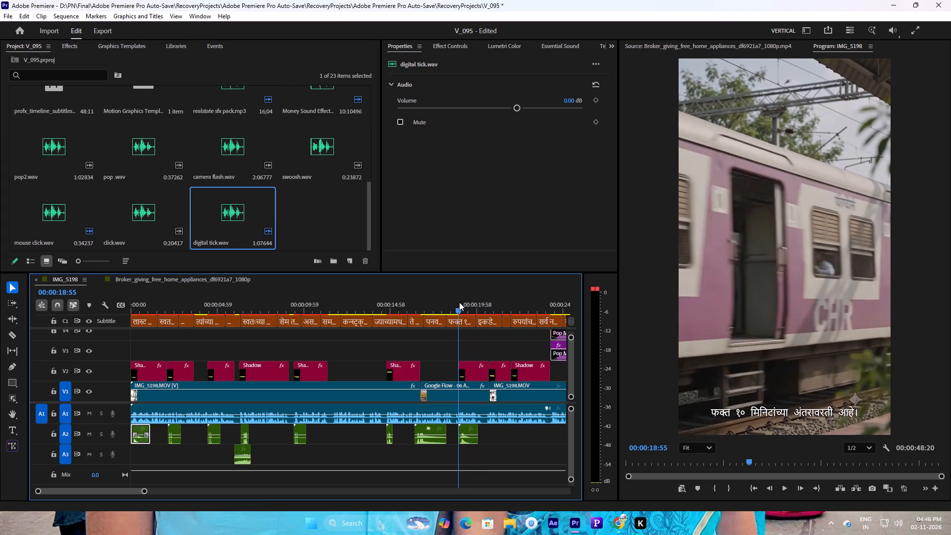
{"action": "key", "text": "space"}
{"action": "left_click_drag", "start_coordinate": [459, 302], "coordinate": [449, 303]}
{"action": "key", "text": "space"}
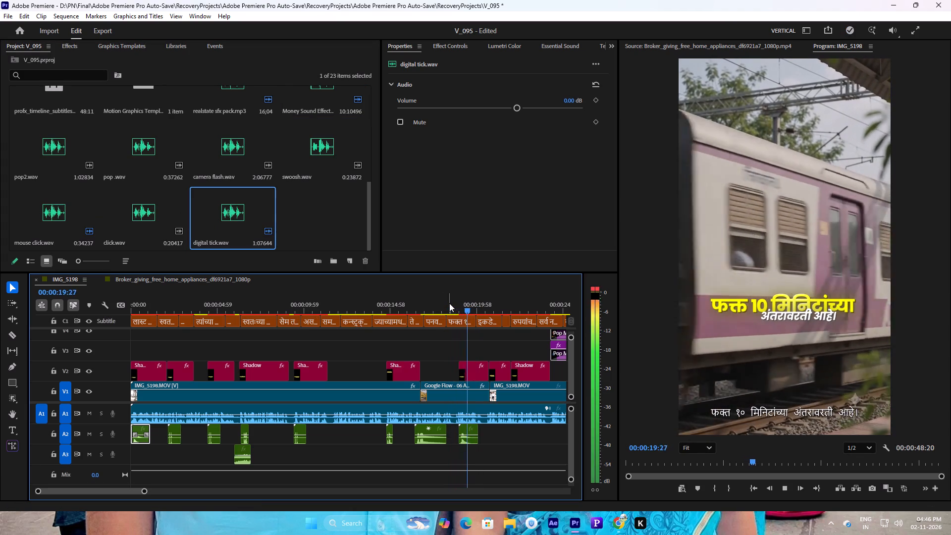
{"action": "key", "text": "space"}
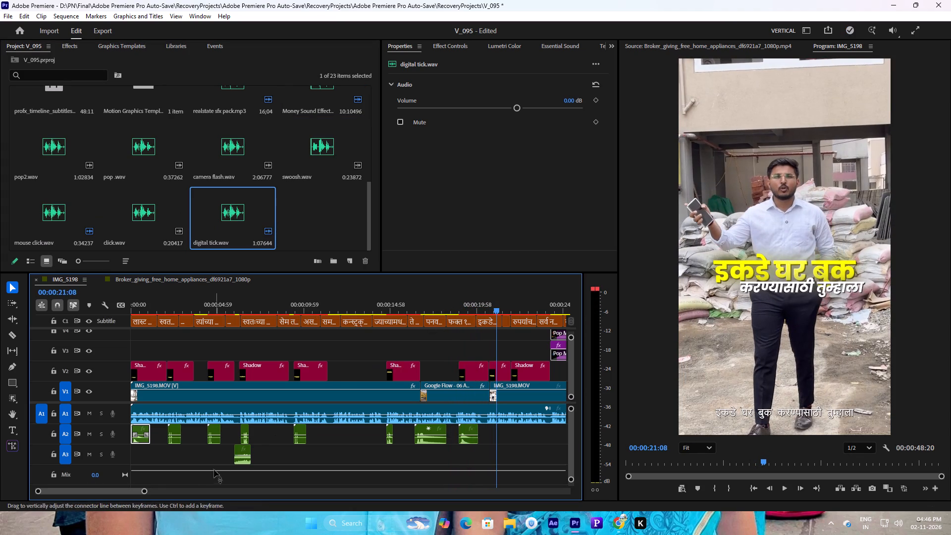
Add mouse click.wav to A2 at the start of the "इकडे घर बुक" title, just before 00:00:21:08.
{"action": "left_click_drag", "start_coordinate": [144, 489], "coordinate": [158, 487]}
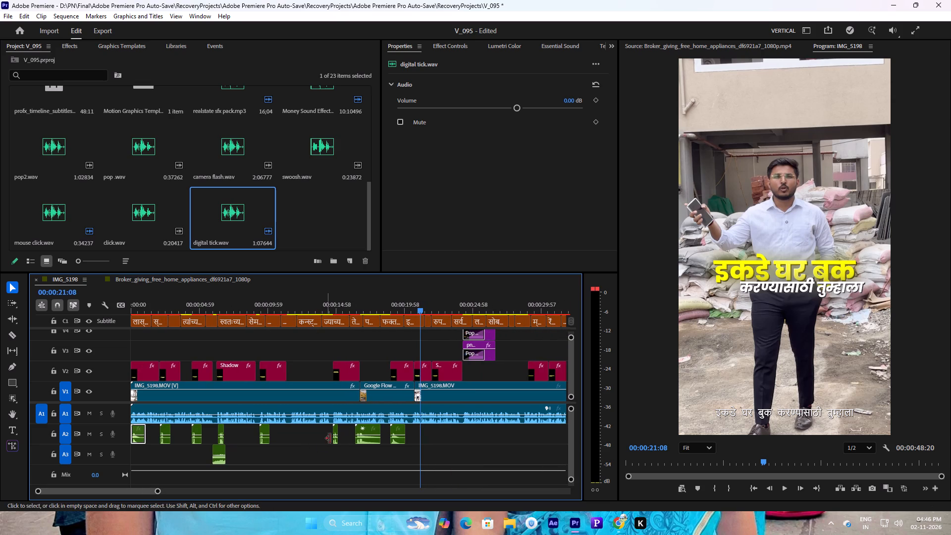
{"action": "left_click", "coordinate": [121, 225]}
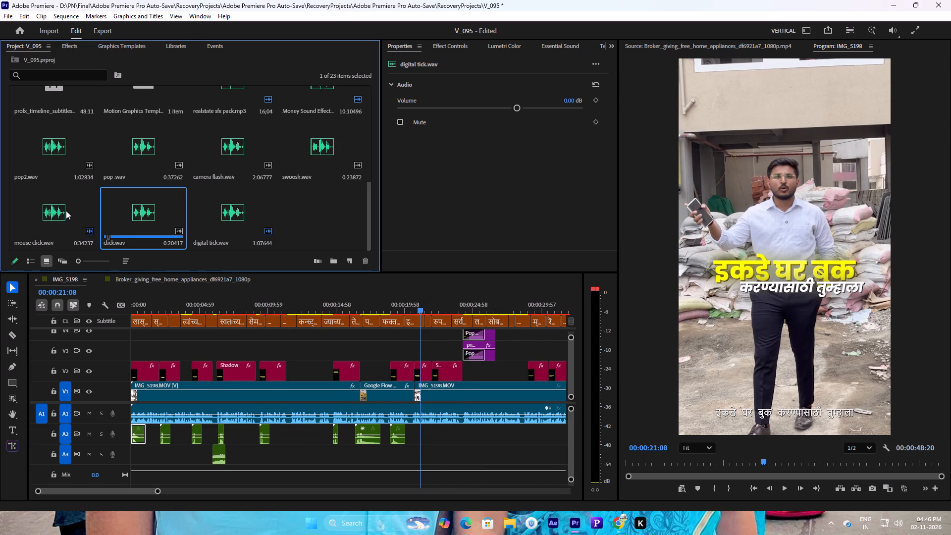
{"action": "left_click_drag", "start_coordinate": [66, 211], "coordinate": [416, 437]}
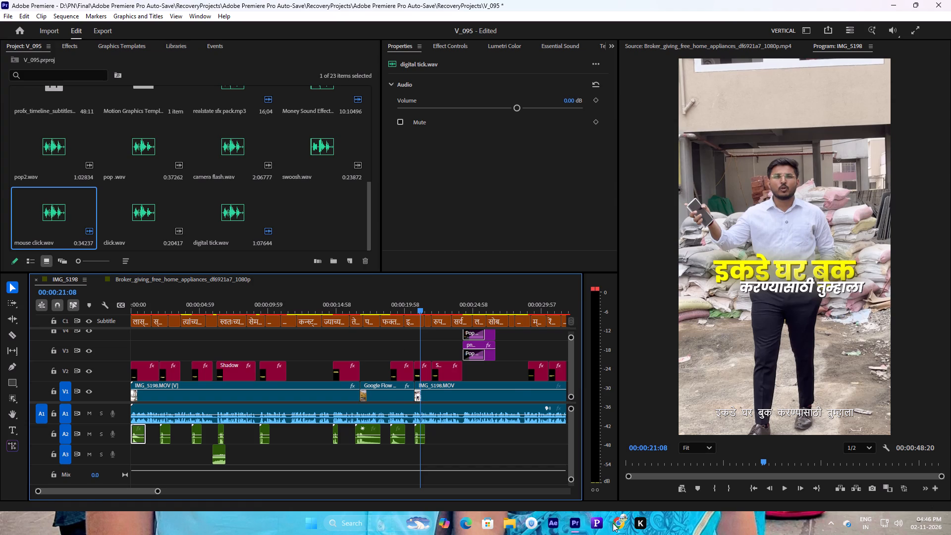
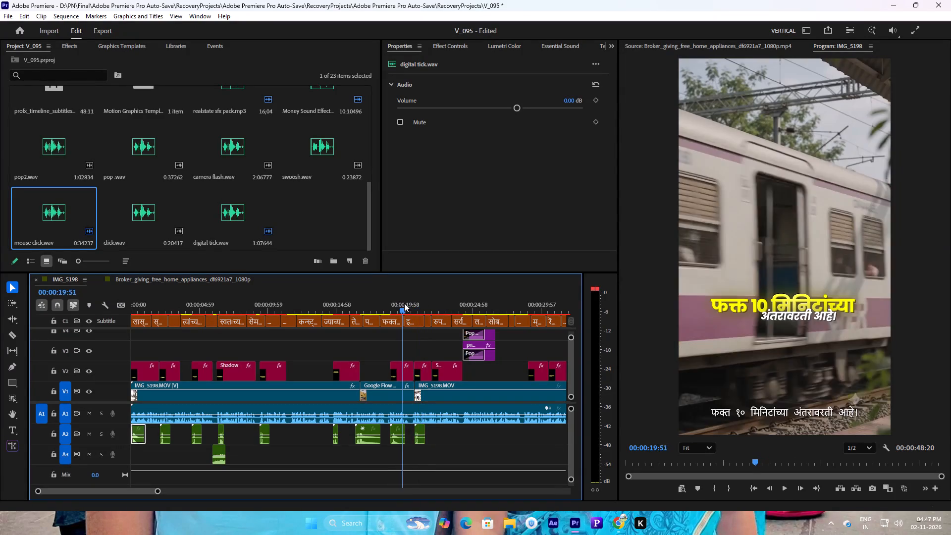
Copy the Money Sound Effect clip on A2 and paste it at 00:00:22:45, under the "2 ते 3 लाख रुपयांचं" title.
{"action": "key", "text": "space"}
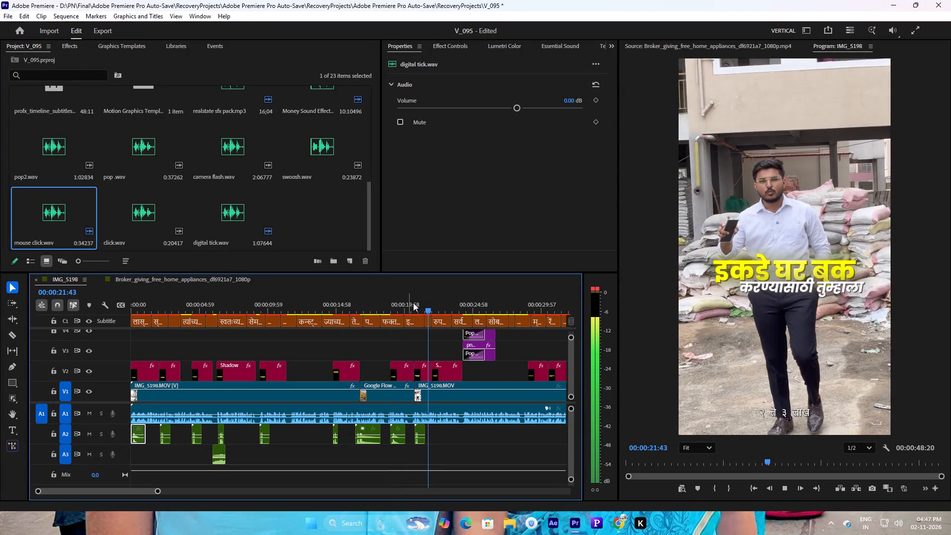
{"action": "key", "text": "space"}
{"action": "key", "text": "space"}
{"action": "key", "text": "space"}
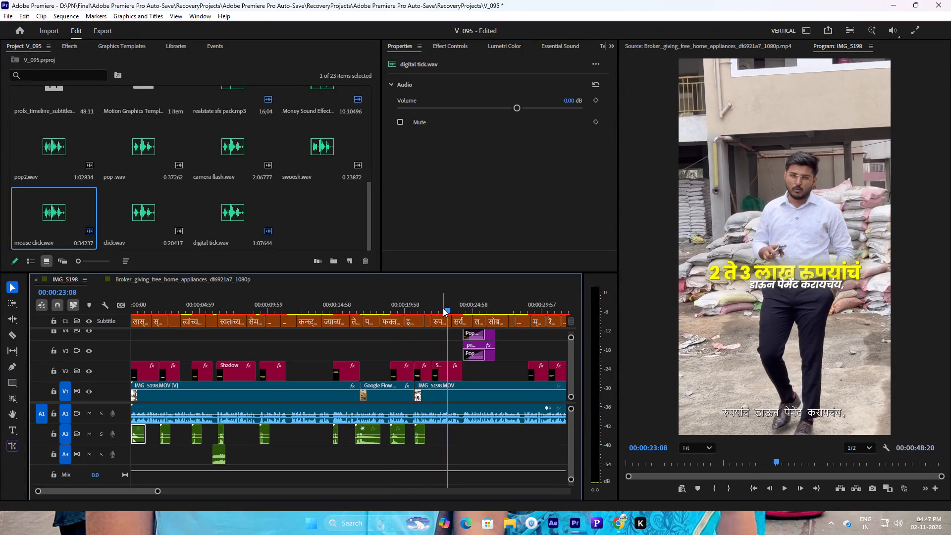
{"action": "key", "text": "space"}
{"action": "key", "text": "space"}
{"action": "left_click_drag", "start_coordinate": [447, 308], "coordinate": [434, 306]}
{"action": "key", "text": "space"}
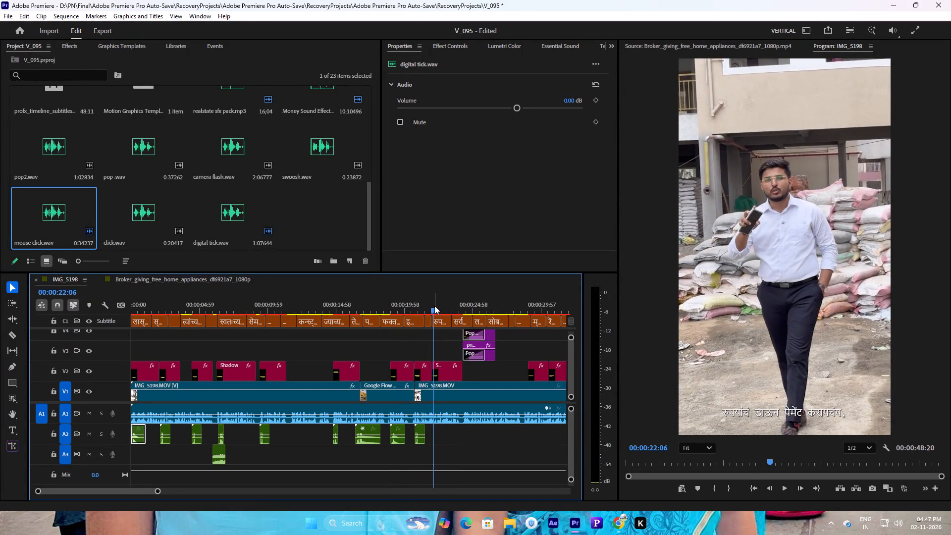
{"action": "key", "text": "space"}
{"action": "left_click", "coordinate": [366, 432]}
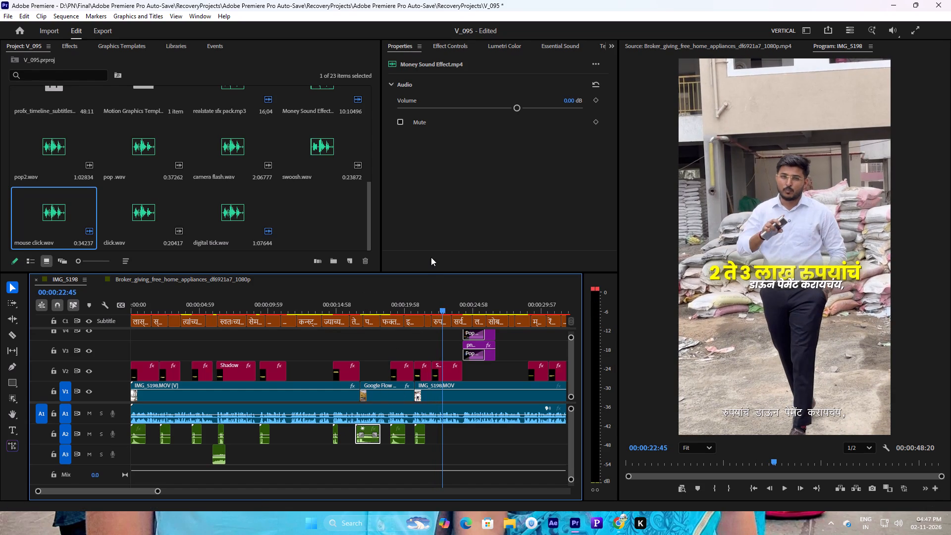
{"action": "key", "text": "ctrl+c"}
{"action": "key", "text": "ctrl+v"}
Shift the pasted Money Sound Effect clip to start at 00:00:22:32, checking its timing against the "2 ते 3 लाख रुपयांचं" title by playback.
{"action": "left_click", "coordinate": [436, 298]}
{"action": "key", "text": "space"}
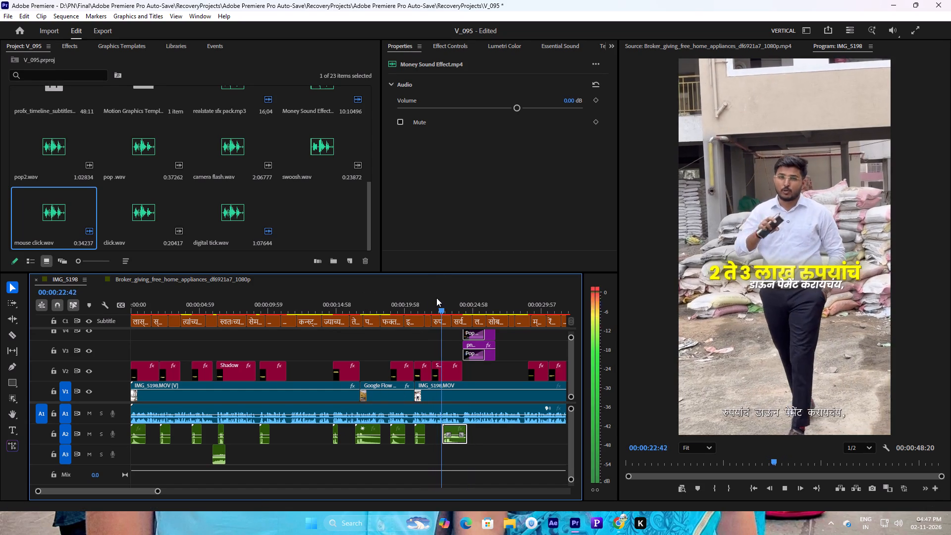
{"action": "left_click", "coordinate": [436, 298]}
{"action": "key", "text": "space"}
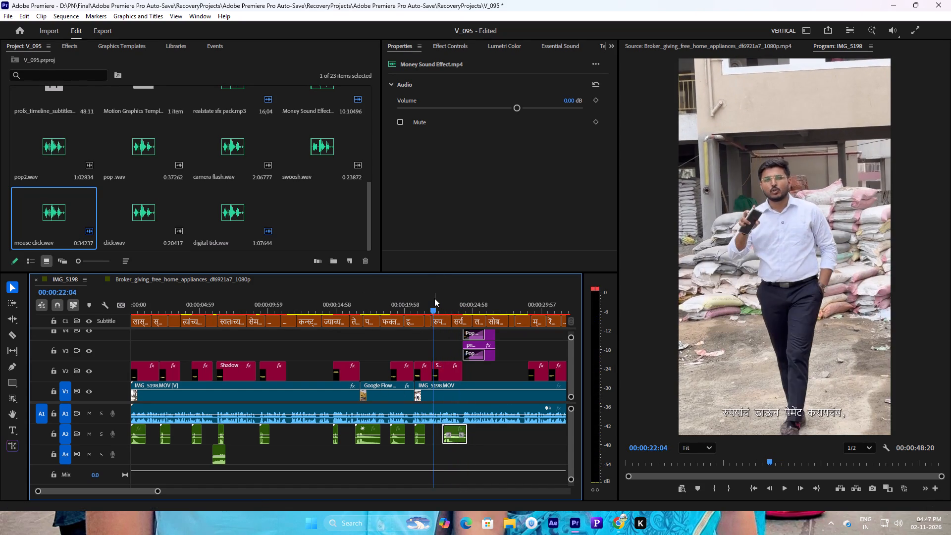
{"action": "key", "text": "space"}
{"action": "left_click", "coordinate": [434, 298]}
{"action": "key", "text": "space"}
{"action": "key", "text": "space"}
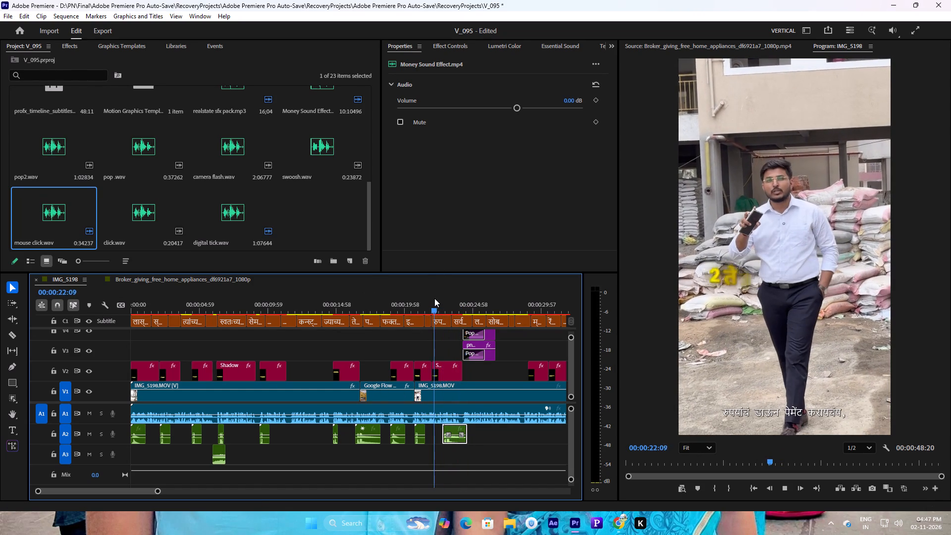
{"action": "key", "text": "space"}
{"action": "left_click", "coordinate": [451, 429]}
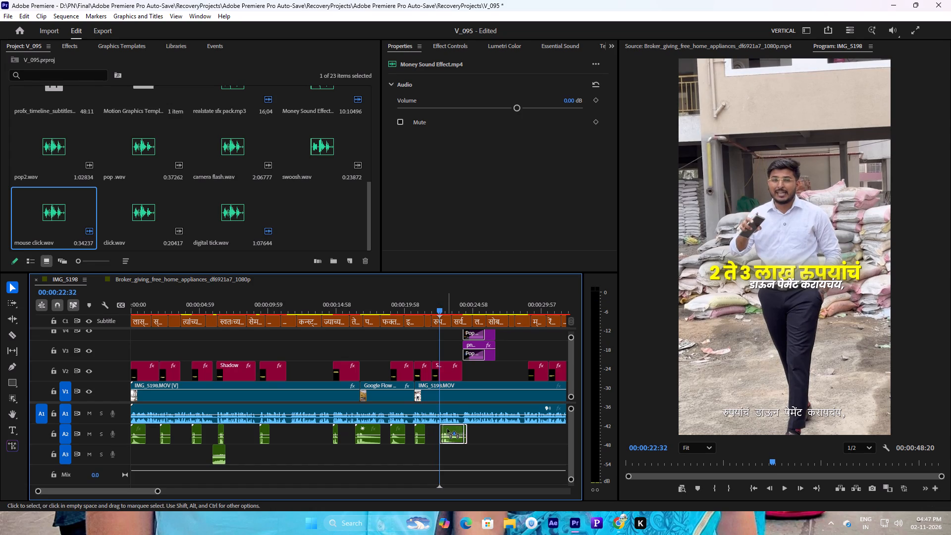
{"action": "key", "text": "space"}
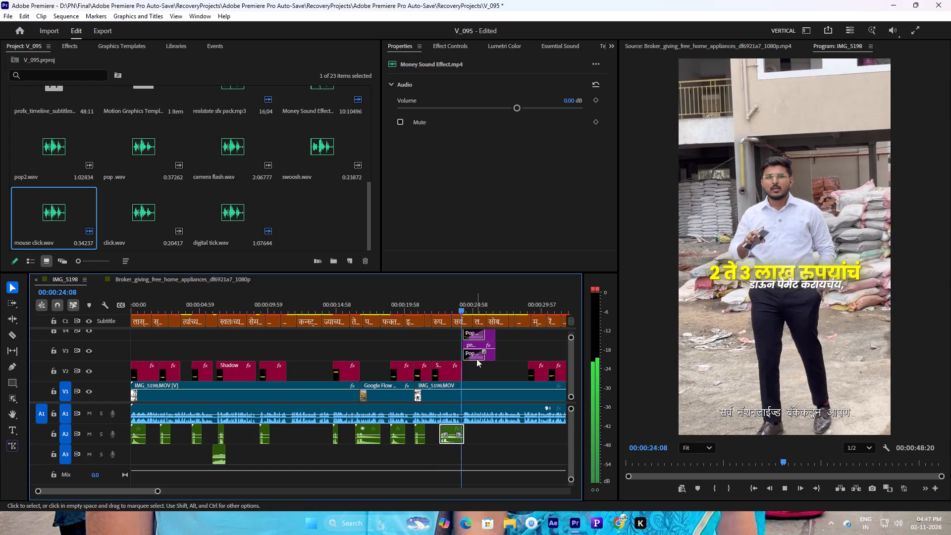
{"action": "key", "text": "space"}
Add pop2.wav to A2 at about 00:00:24:16, where the four bank logos appear, and play it back.
{"action": "left_click", "coordinate": [468, 305]}
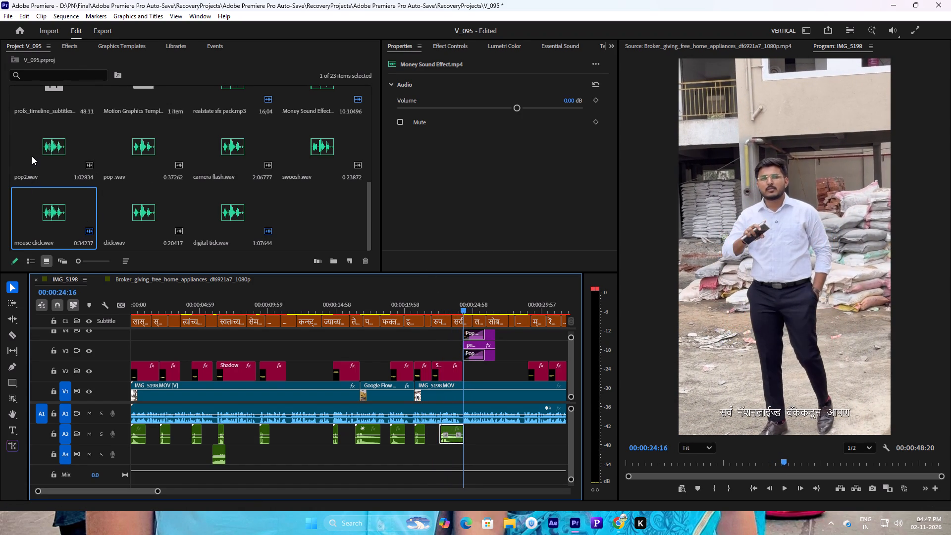
{"action": "left_click_drag", "start_coordinate": [40, 152], "coordinate": [467, 437]}
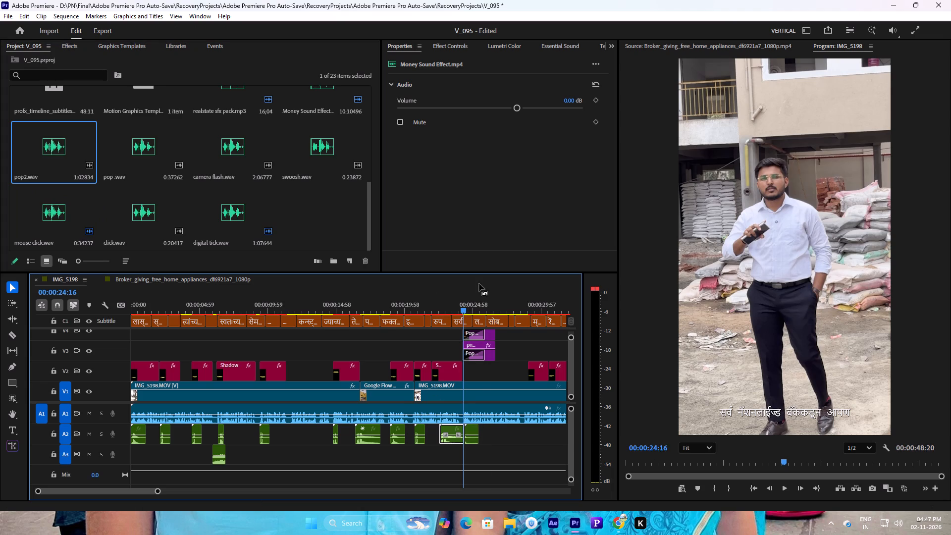
{"action": "key", "text": "space"}
{"action": "left_click", "coordinate": [466, 305]}
{"action": "key", "text": "space"}
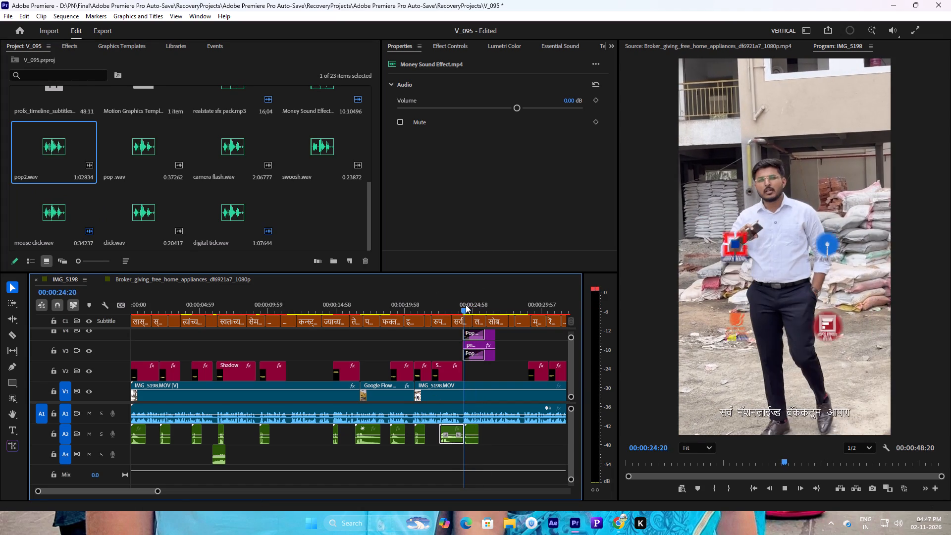
{"action": "key", "text": "space"}
Mute the A1 narration, raise the volume of the pop2.wav clip under the bank logos to 11.34 dB, and audition it.
{"action": "left_click", "coordinate": [91, 412]}
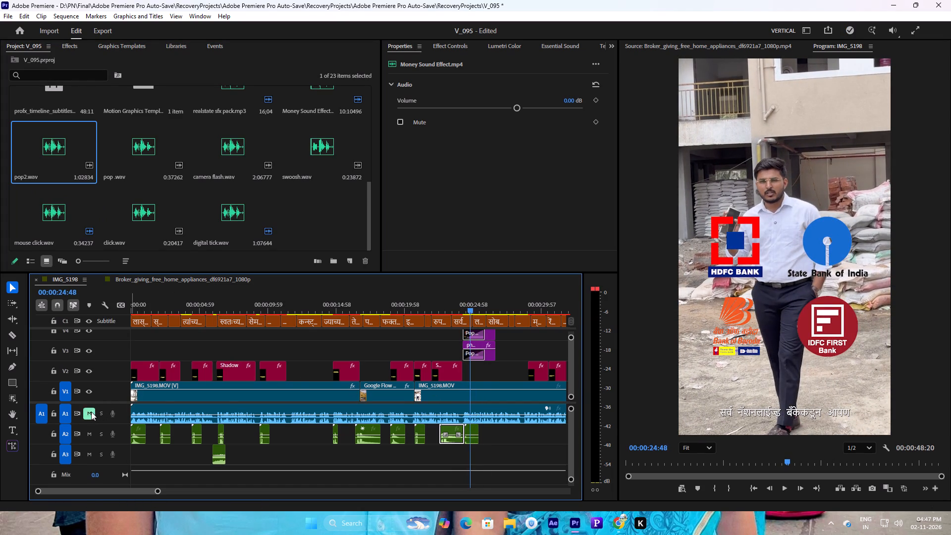
{"action": "left_click", "coordinate": [462, 304]}
{"action": "key", "text": "space"}
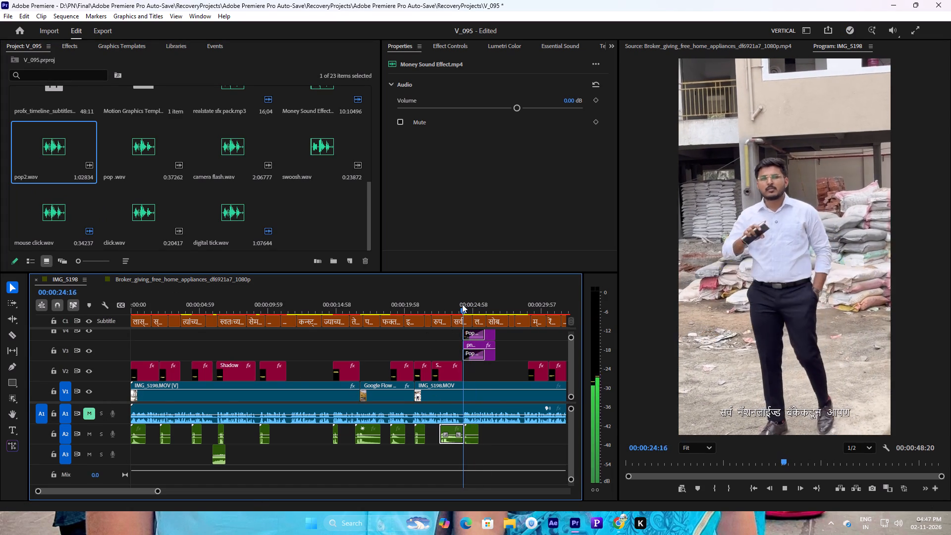
{"action": "key", "text": "space"}
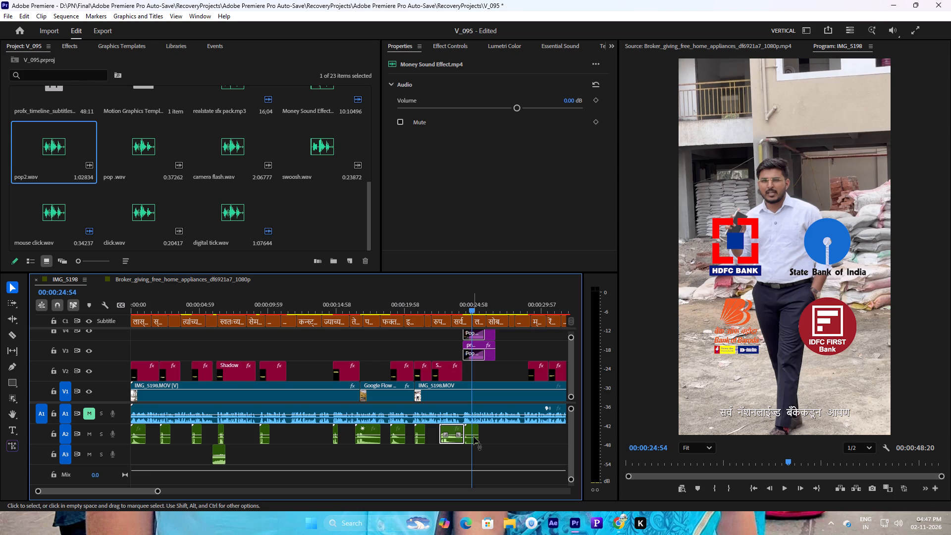
{"action": "left_click", "coordinate": [474, 436]}
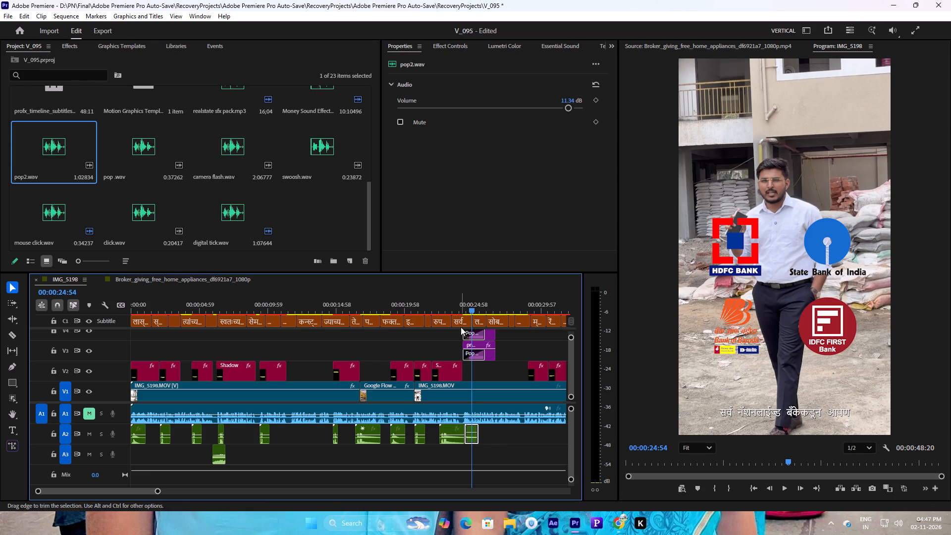
{"action": "left_click", "coordinate": [448, 305]}
{"action": "key", "text": "space"}
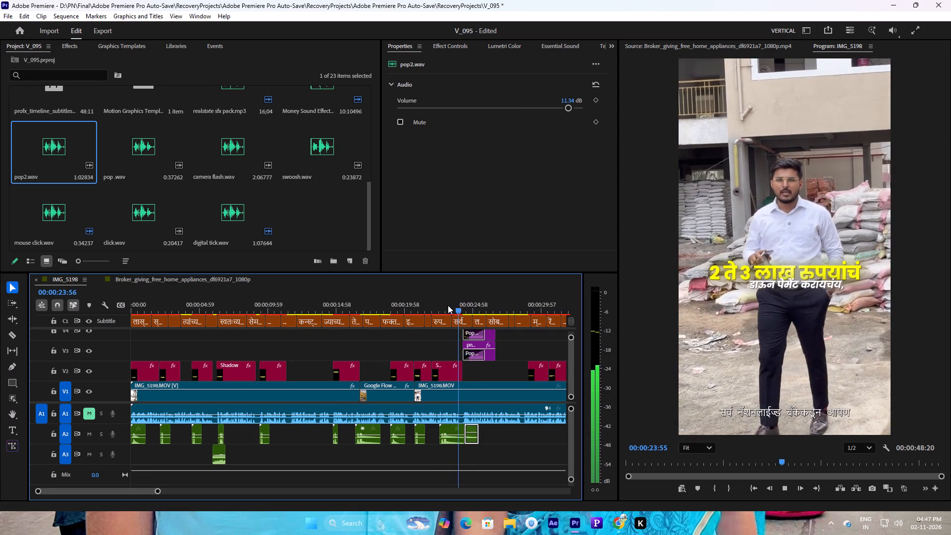
{"action": "left_click", "coordinate": [448, 305]}
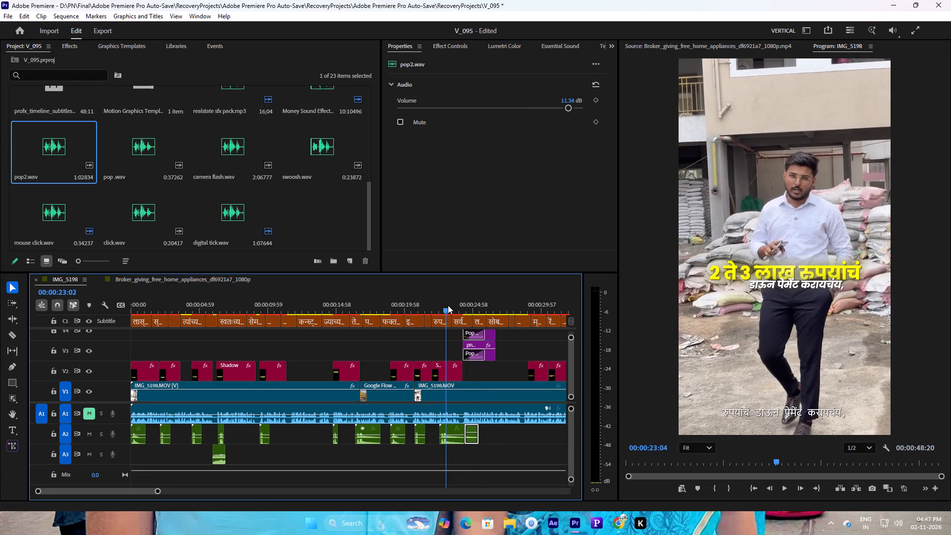
{"action": "key", "text": "space"}
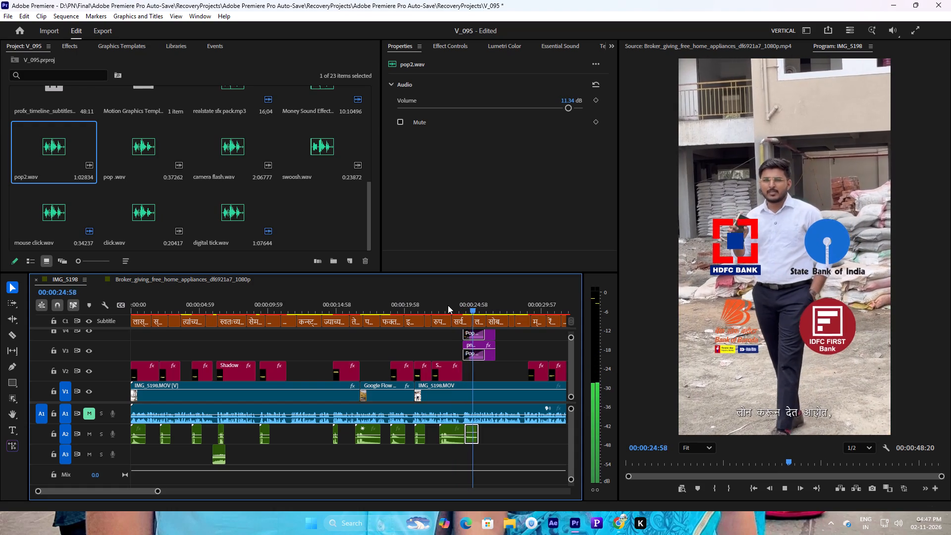
{"action": "key", "text": "space"}
Unmute the A1 narration and play the bank logo section to check the pop sound against the voice.
{"action": "left_click", "coordinate": [90, 413]}
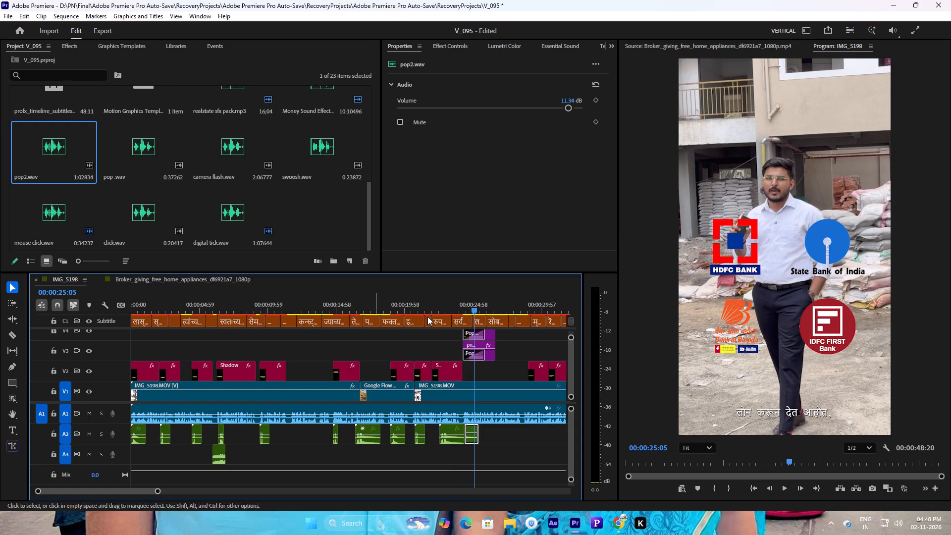
{"action": "left_click", "coordinate": [457, 314]}
{"action": "key", "text": "space"}
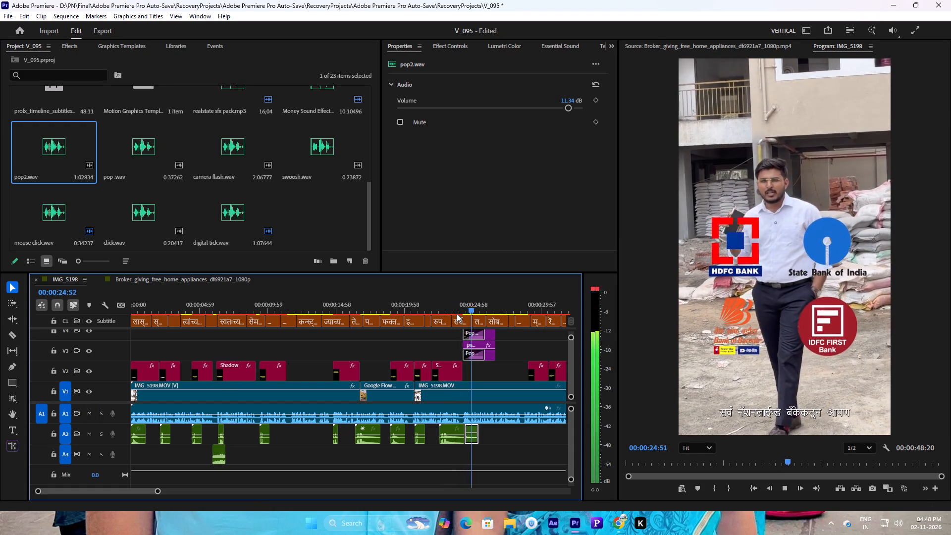
{"action": "left_click", "coordinate": [457, 314]}
{"action": "key", "text": "space"}
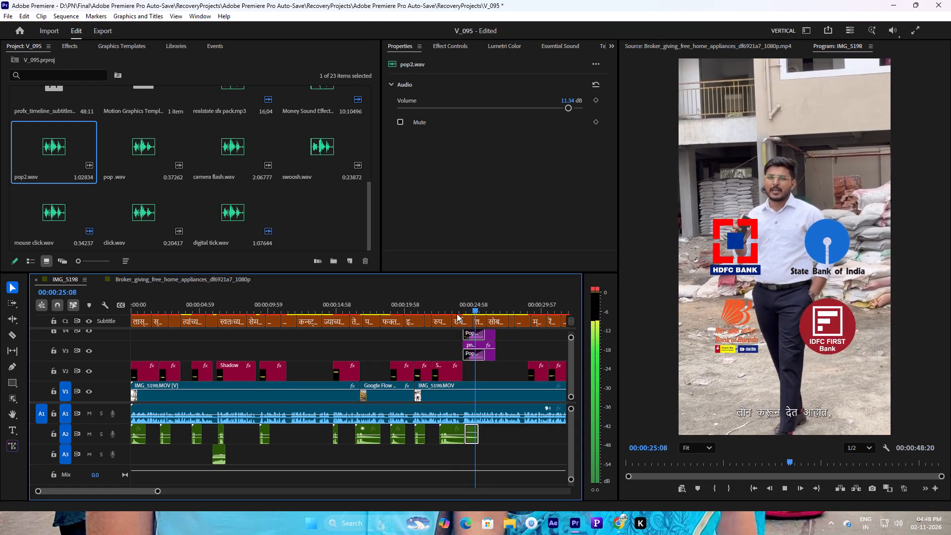
{"action": "key", "text": "space"}
Copy the pop2.wav clip to A2 where the Pradhan Mantri Awas Yojana logo appears, just before 00:00:27:07, and play it back.
{"action": "key", "text": "space"}
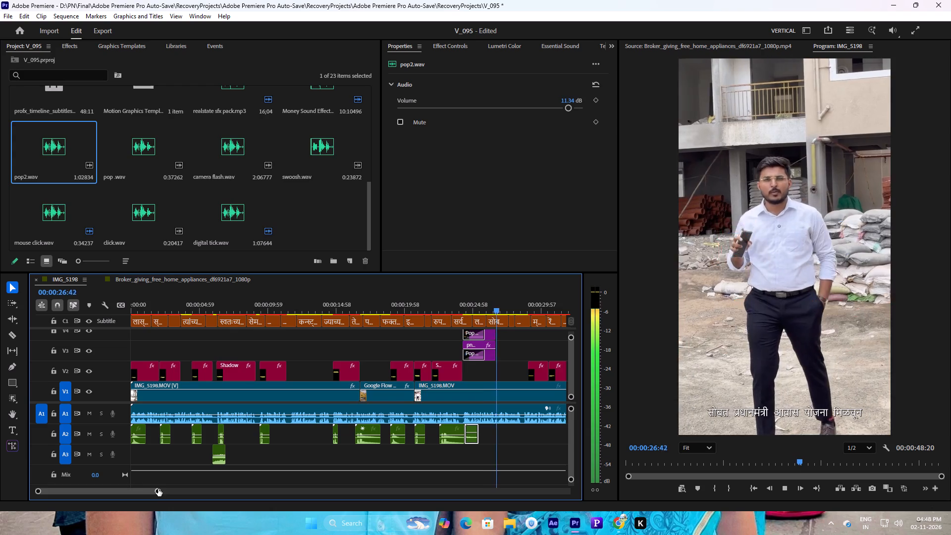
{"action": "left_click_drag", "start_coordinate": [158, 489], "coordinate": [188, 482]}
{"action": "key", "text": "space"}
{"action": "left_click_drag", "start_coordinate": [373, 310], "coordinate": [369, 310]}
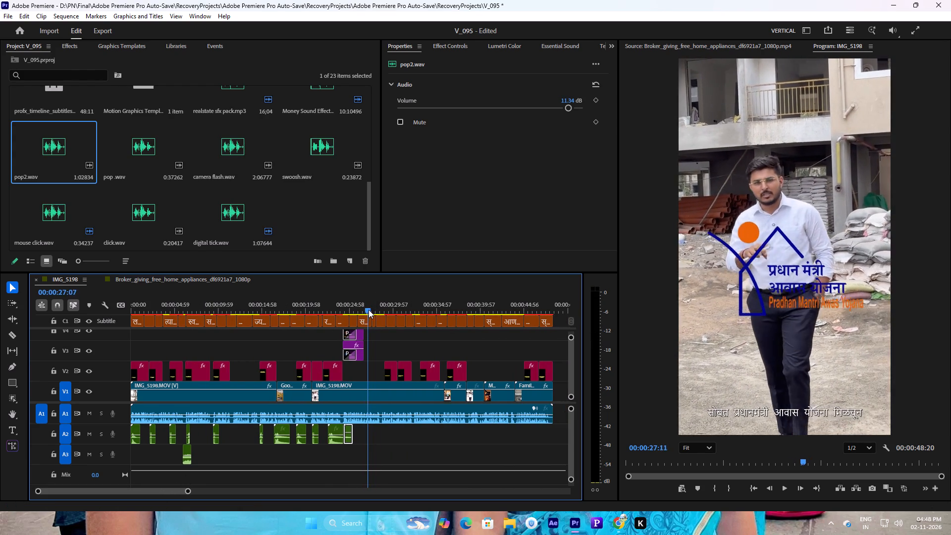
{"action": "left_click_drag", "start_coordinate": [369, 310], "coordinate": [366, 311]}
{"action": "key", "text": "ctrl+c"}
{"action": "key", "text": "ctrl+v"}
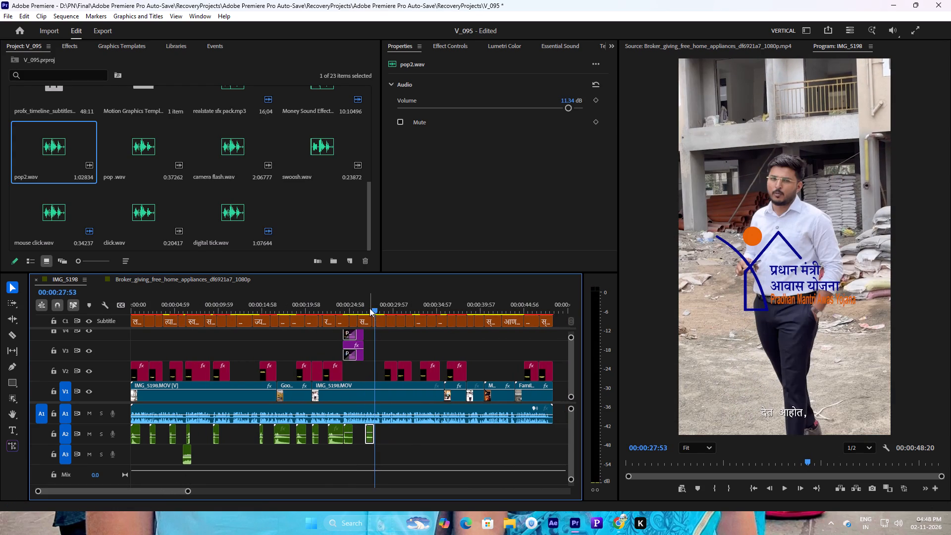
{"action": "left_click", "coordinate": [370, 308]}
{"action": "left_click", "coordinate": [366, 307]}
{"action": "double_click", "coordinate": [363, 307]}
{"action": "key", "text": "space"}
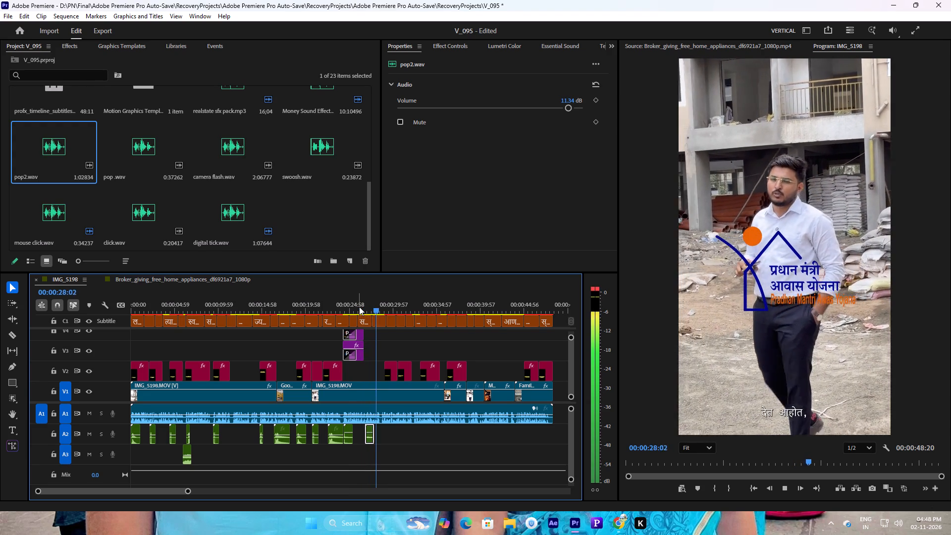
{"action": "key", "text": "space"}
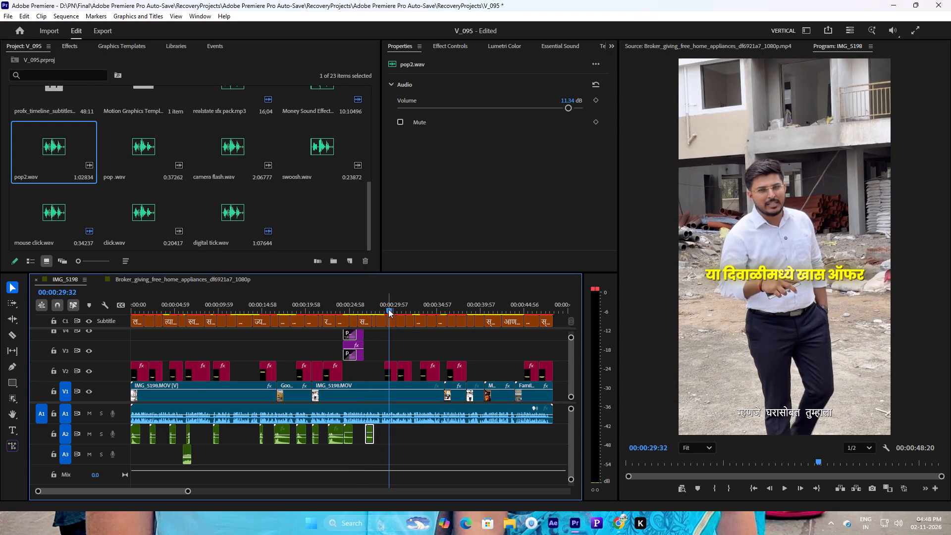
Add swoosh.wav to A2 at 00:00:29:03, at the start of the "या दिवाळीमध्ये खास ऑफर" title, and play it back.
{"action": "left_click", "coordinate": [388, 309]}
{"action": "left_click_drag", "start_coordinate": [313, 160], "coordinate": [390, 428]}
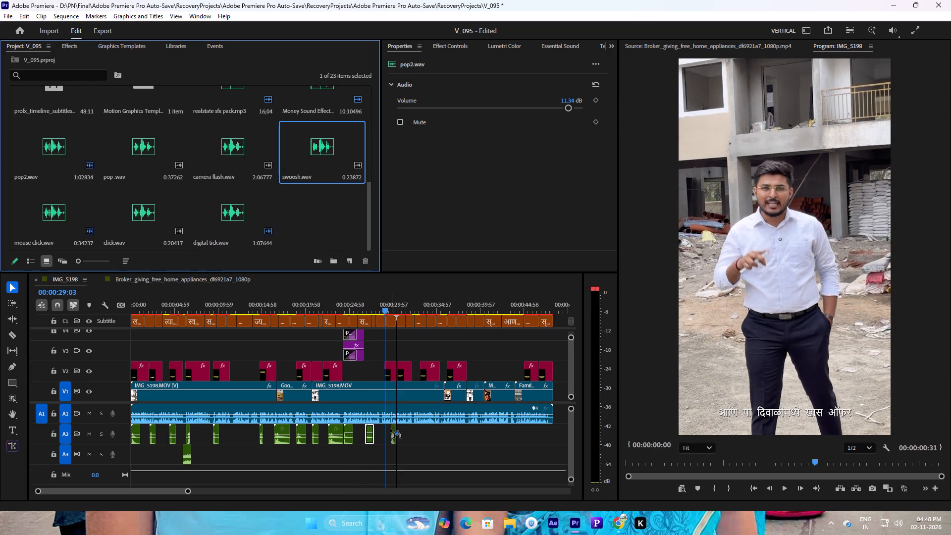
{"action": "left_click_drag", "start_coordinate": [390, 428], "coordinate": [385, 430]}
{"action": "key", "text": "space"}
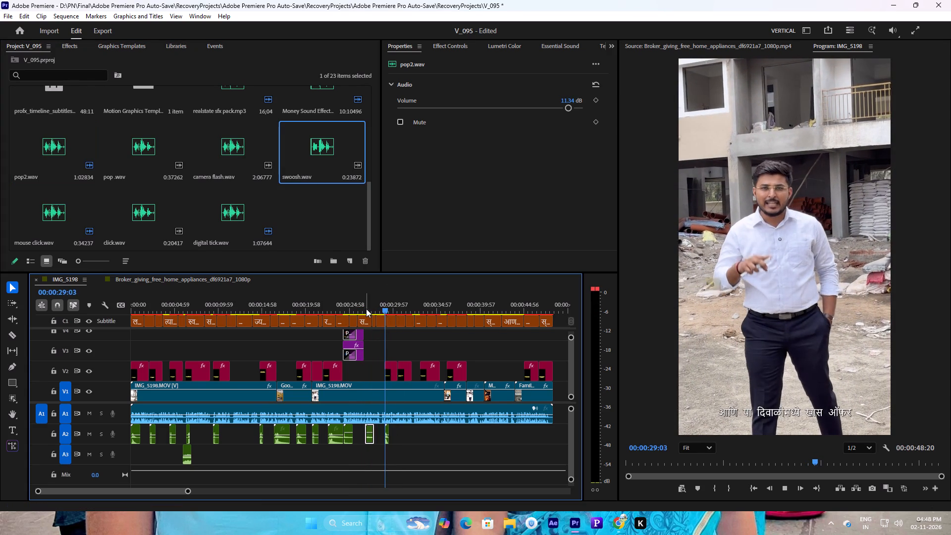
{"action": "left_click", "coordinate": [384, 304]}
{"action": "key", "text": "space"}
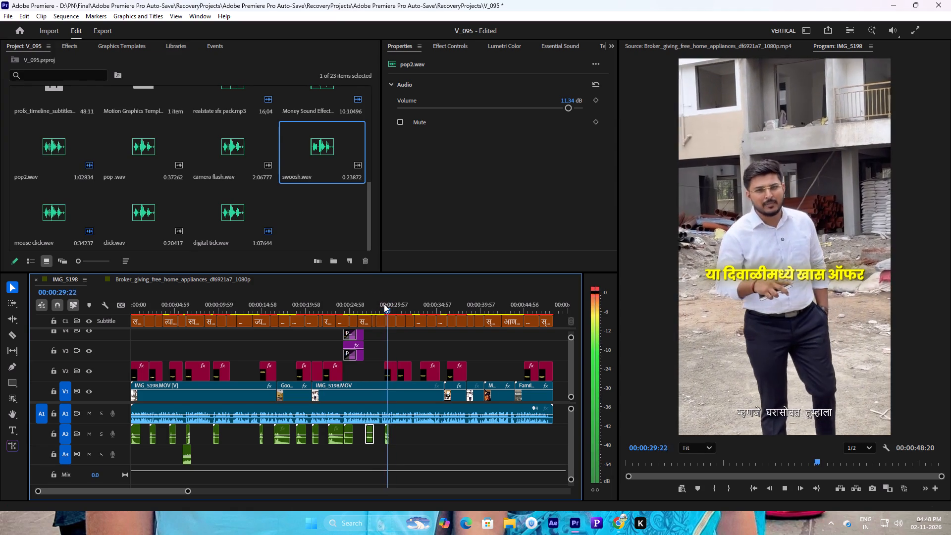
{"action": "key", "text": "space"}
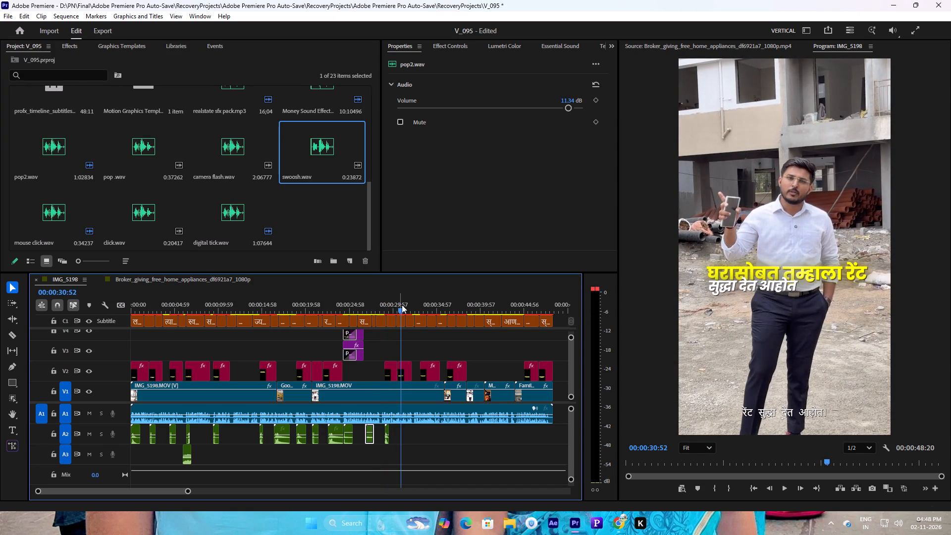
Add click.wav to A2 at about 00:00:30:28, at the start of the "घरासोबत तुम्हाला रेंट" title, and play it back.
{"action": "key", "text": "space"}
{"action": "left_click", "coordinate": [401, 307]}
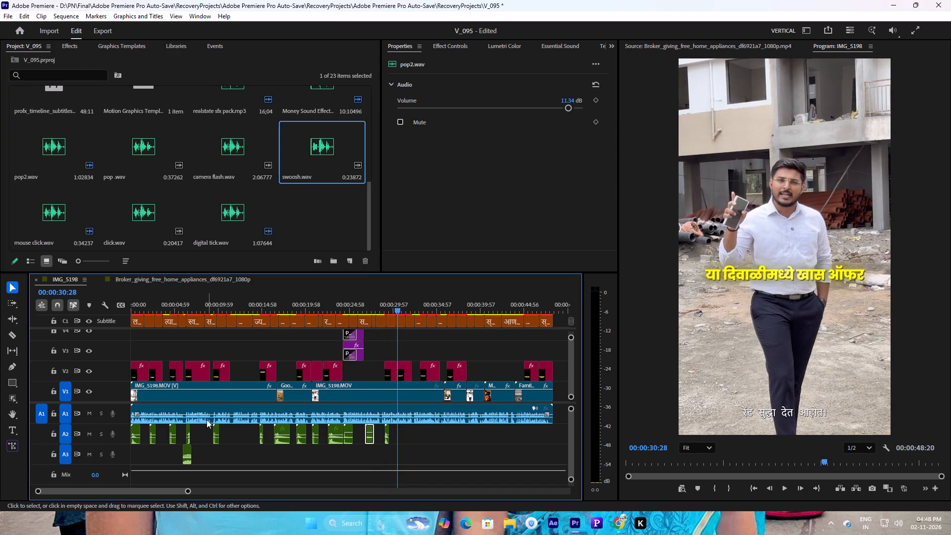
{"action": "left_click_drag", "start_coordinate": [135, 203], "coordinate": [404, 427]}
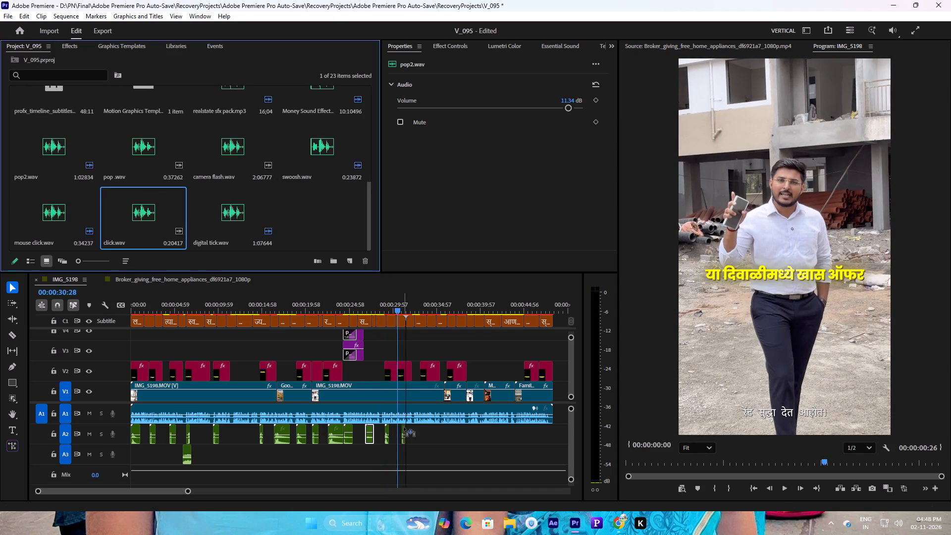
{"action": "left_click_drag", "start_coordinate": [404, 427], "coordinate": [399, 429]}
{"action": "key", "text": "space"}
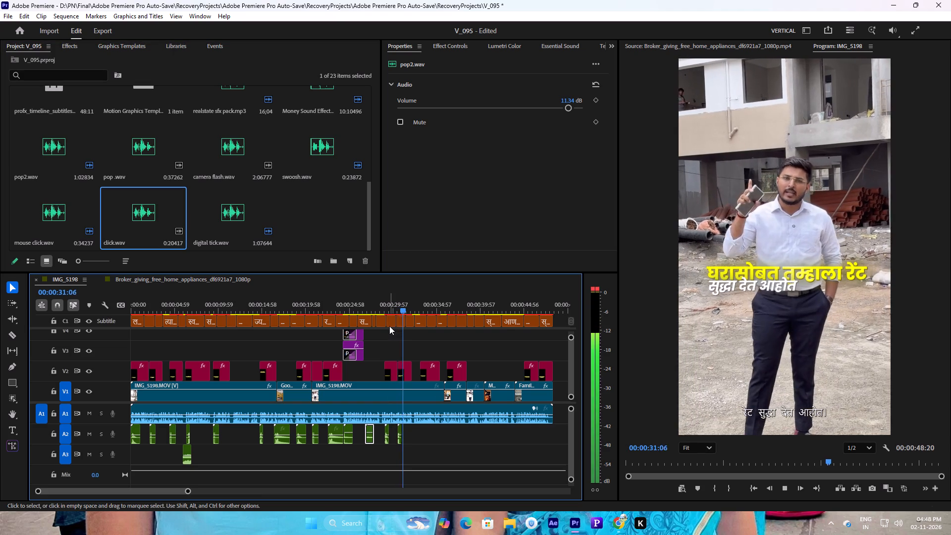
{"action": "key", "text": "space"}
{"action": "key", "text": "space"}
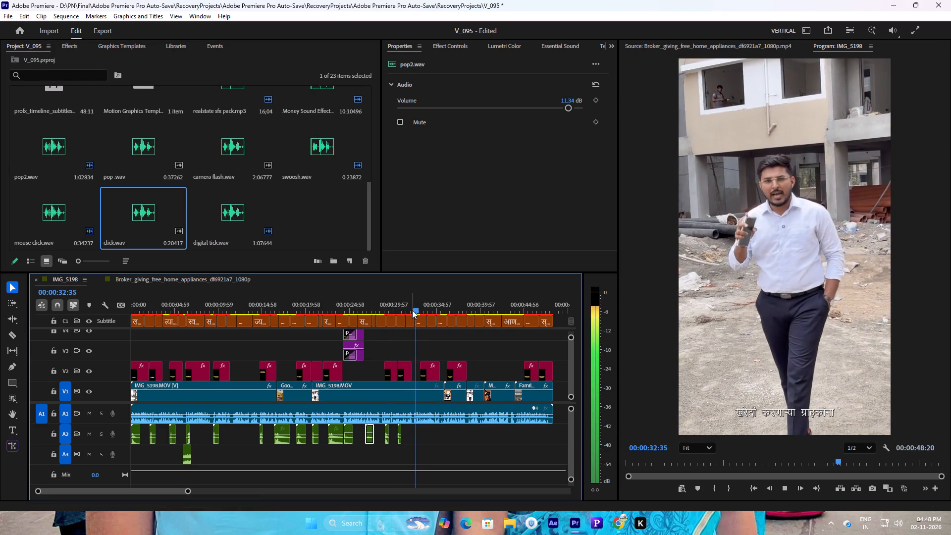
Add digital tick.wav to A2 at 00:00:33:04, at the start of the "खरेदी करणाऱ्या ग्राहकांना" title, and play it back.
{"action": "key", "text": "space"}
{"action": "left_click_drag", "start_coordinate": [425, 310], "coordinate": [419, 311]}
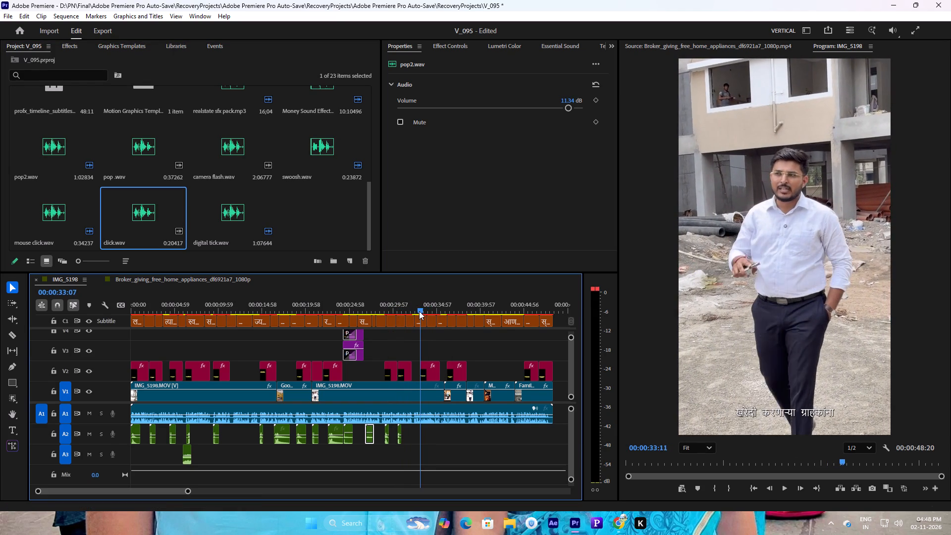
{"action": "left_click_drag", "start_coordinate": [419, 311], "coordinate": [419, 312]}
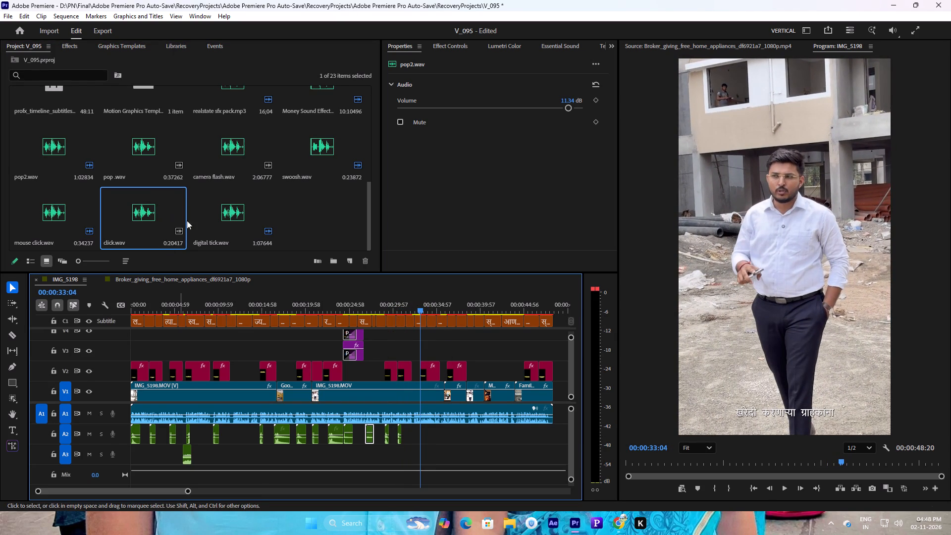
{"action": "left_click_drag", "start_coordinate": [227, 222], "coordinate": [375, 414]}
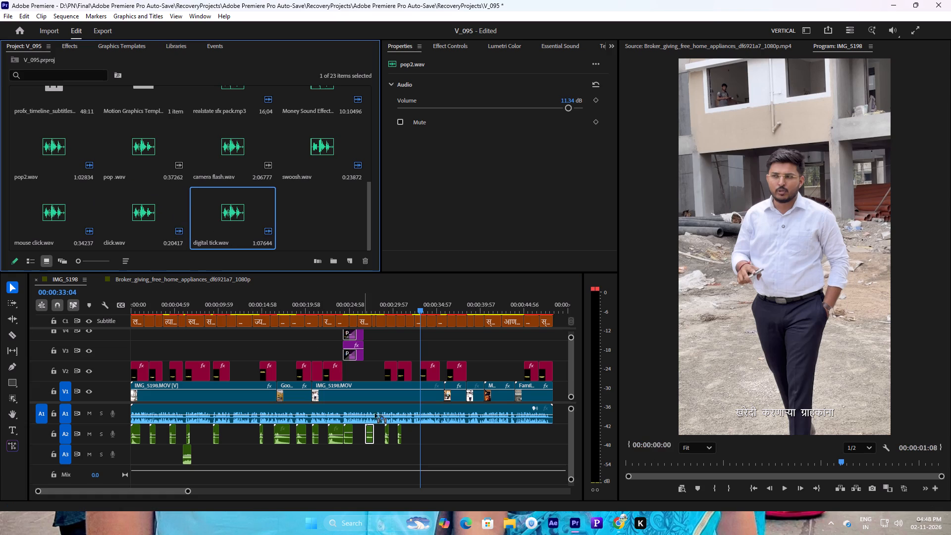
{"action": "left_click_drag", "start_coordinate": [375, 414], "coordinate": [419, 429]}
{"action": "key", "text": "space"}
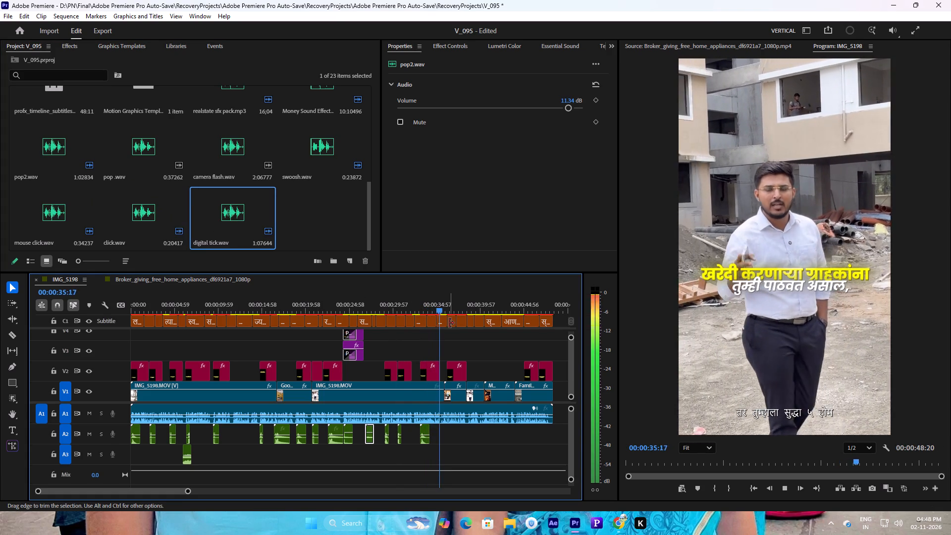
{"action": "key", "text": "space"}
Add camera flash.wav to A2 at about 00:00:35:01, shortly before the home appliances clip, and play it back.
{"action": "left_click", "coordinate": [446, 306]}
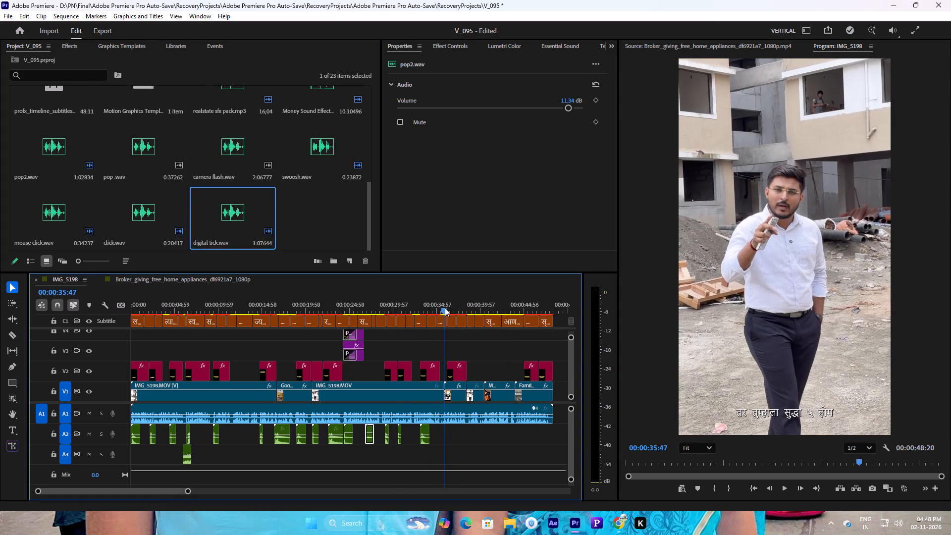
{"action": "key", "text": "space"}
{"action": "left_click", "coordinate": [445, 308]}
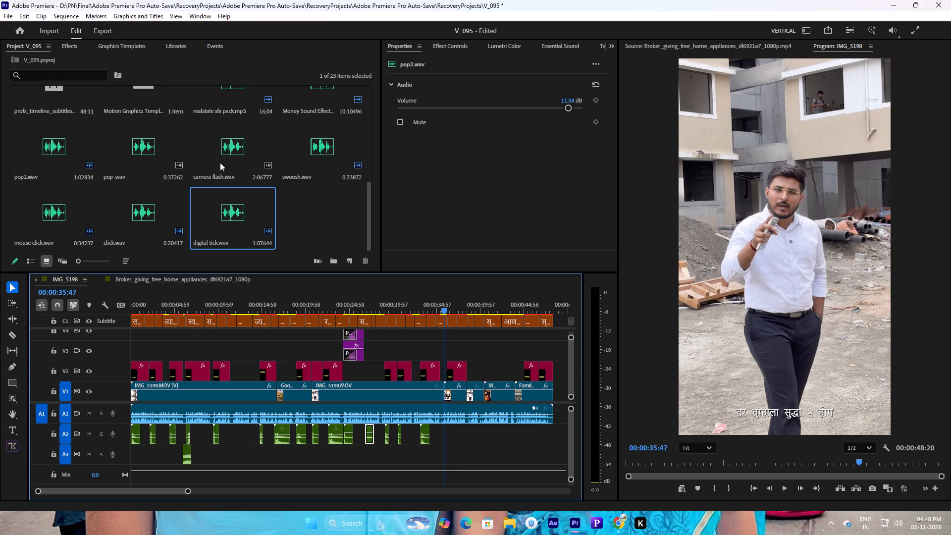
{"action": "left_click_drag", "start_coordinate": [220, 162], "coordinate": [438, 430]}
{"action": "key", "text": "space"}
{"action": "left_click", "coordinate": [437, 303]}
{"action": "key", "text": "space"}
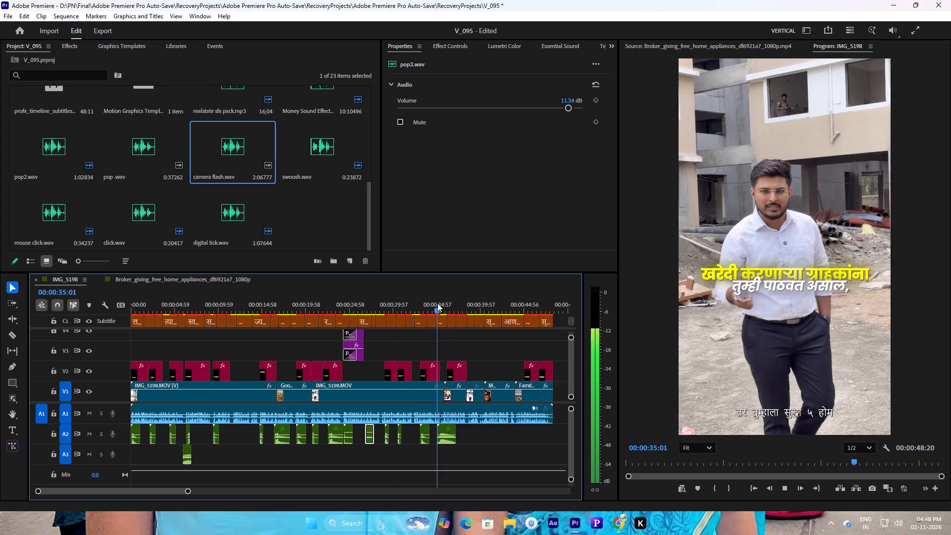
Move the camera flash.wav clip on A2 so it starts with the Broker_giving appliances clip, and play that section.
{"action": "left_click_drag", "start_coordinate": [437, 303], "coordinate": [444, 308]}
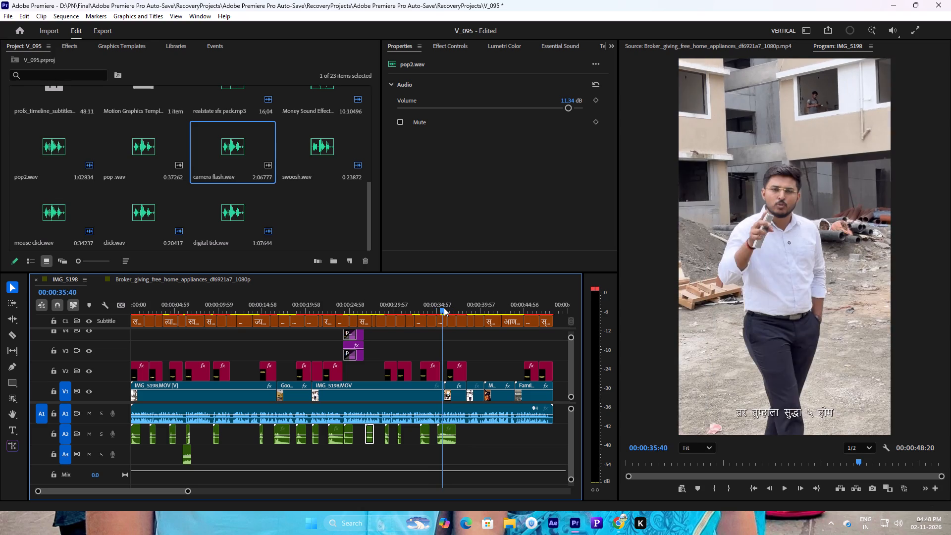
{"action": "left_click_drag", "start_coordinate": [444, 308], "coordinate": [446, 309]}
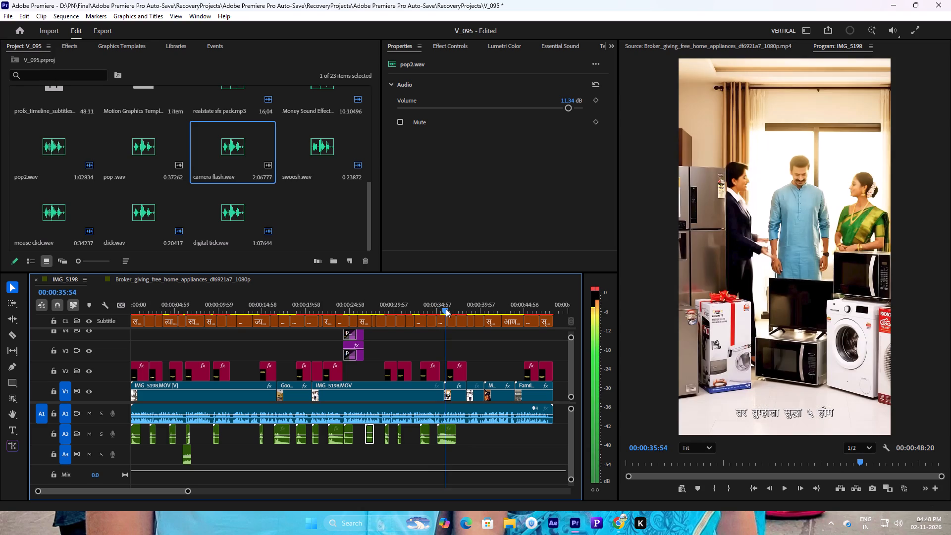
{"action": "left_click_drag", "start_coordinate": [446, 309], "coordinate": [445, 309]}
{"action": "left_click_drag", "start_coordinate": [443, 428], "coordinate": [450, 429]}
{"action": "key", "text": "space"}
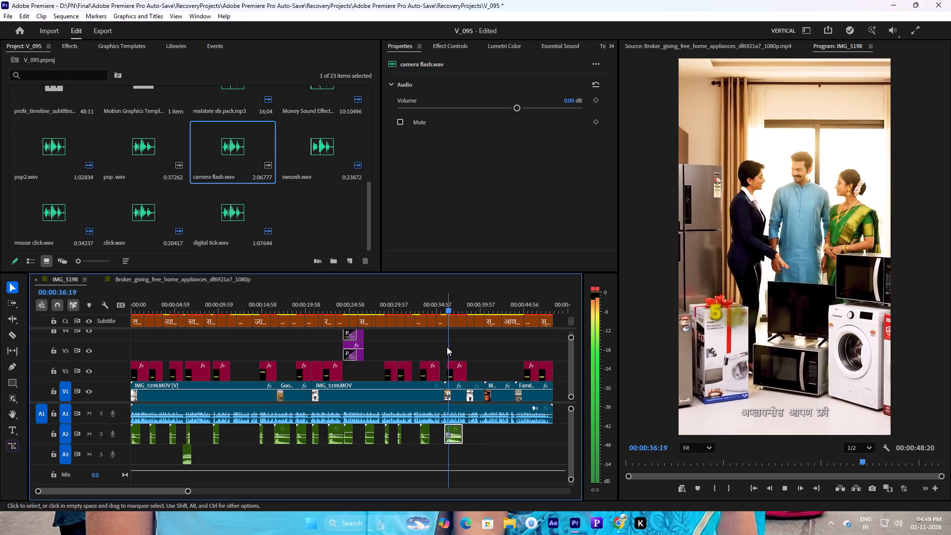
{"action": "key", "text": "space"}
{"action": "left_click_drag", "start_coordinate": [451, 306], "coordinate": [441, 308]}
{"action": "key", "text": "space"}
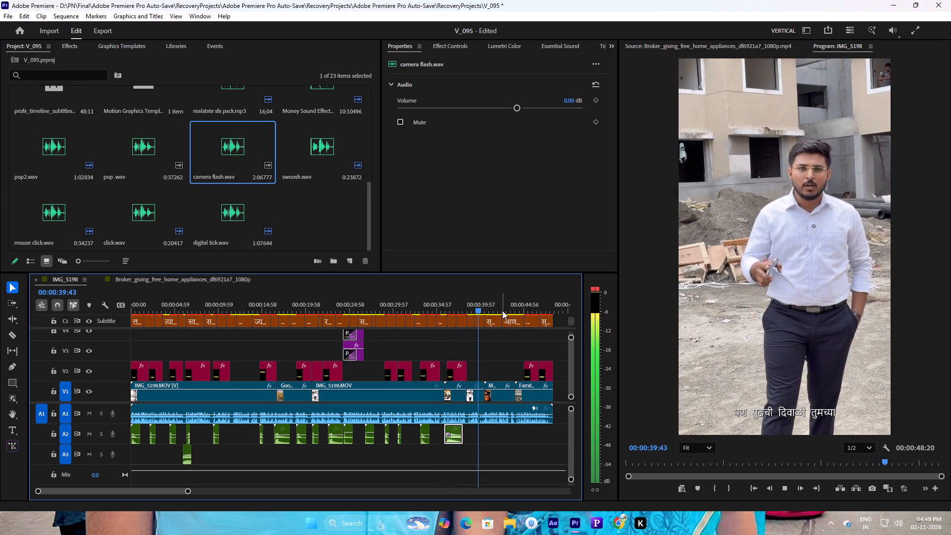
{"action": "key", "text": "space"}
Add click.wav to A2 at about 00:00:40:25, where the Marathi_family clip begins, and play it back.
{"action": "left_click_drag", "start_coordinate": [493, 308], "coordinate": [487, 309]}
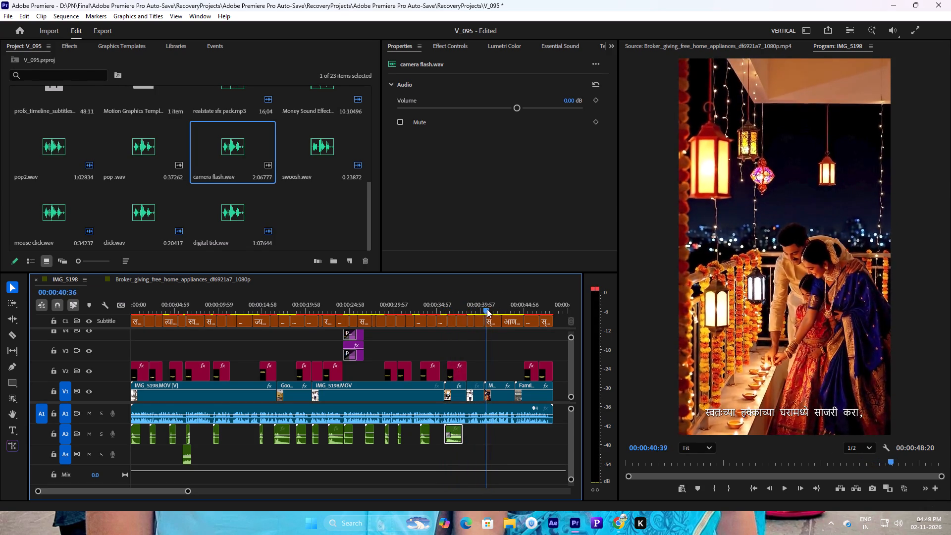
{"action": "left_click_drag", "start_coordinate": [487, 309], "coordinate": [485, 310]}
{"action": "left_click_drag", "start_coordinate": [131, 211], "coordinate": [468, 437]}
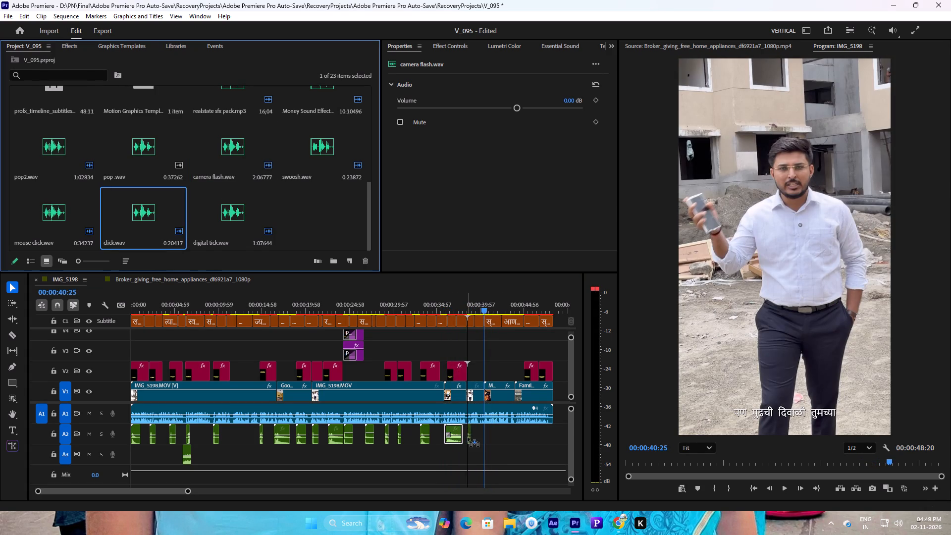
{"action": "left_click_drag", "start_coordinate": [468, 437], "coordinate": [483, 437]}
{"action": "key", "text": "space"}
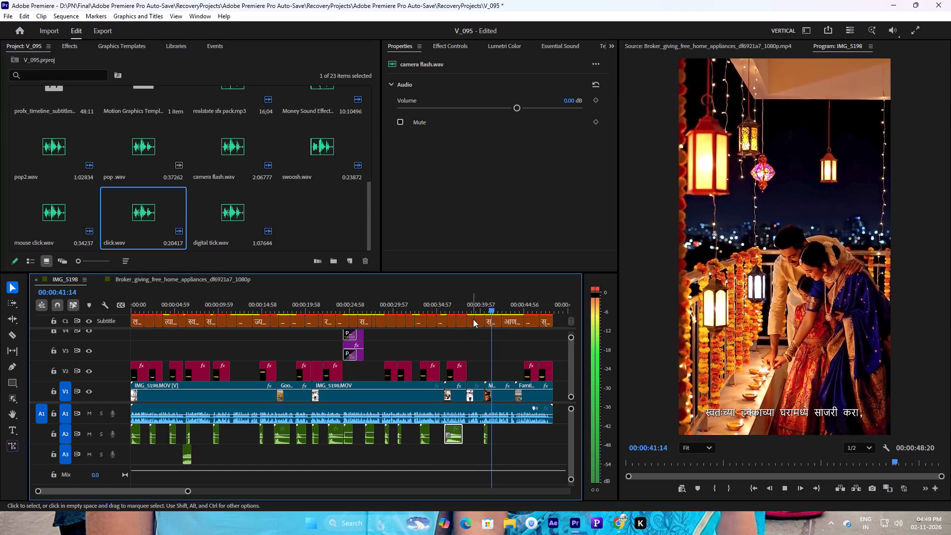
{"action": "left_click", "coordinate": [477, 308]}
{"action": "key", "text": "space"}
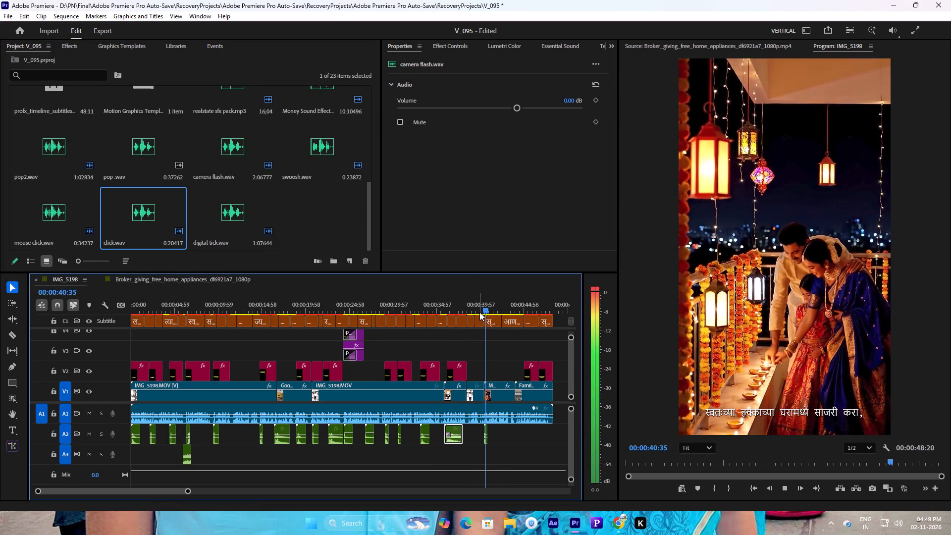
Apply the Flip Motion video transition to the start of the Marathi_family clip on V1 and play it back.
{"action": "left_click_drag", "start_coordinate": [489, 312], "coordinate": [484, 312]}
{"action": "left_click_drag", "start_coordinate": [189, 490], "coordinate": [134, 491]}
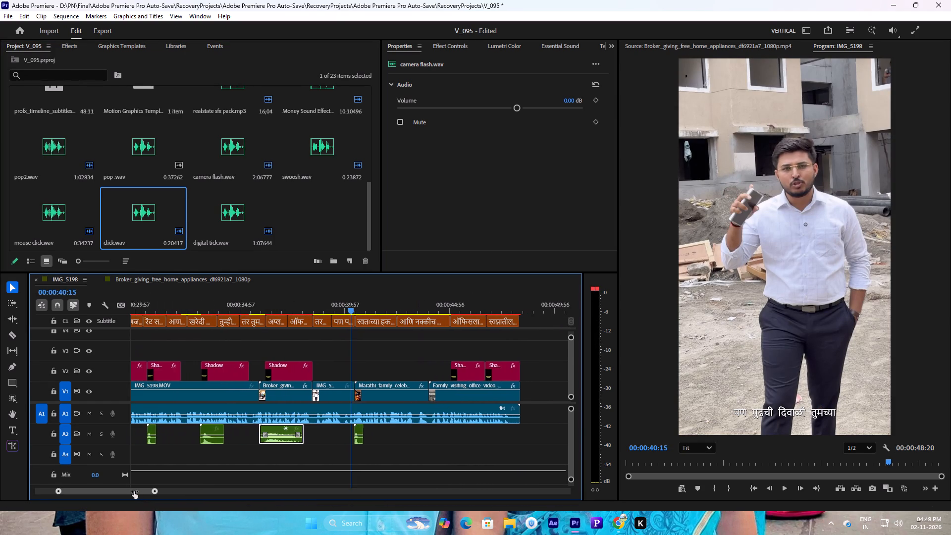
{"action": "left_click_drag", "start_coordinate": [134, 491], "coordinate": [133, 491]}
{"action": "left_click", "coordinate": [69, 51]}
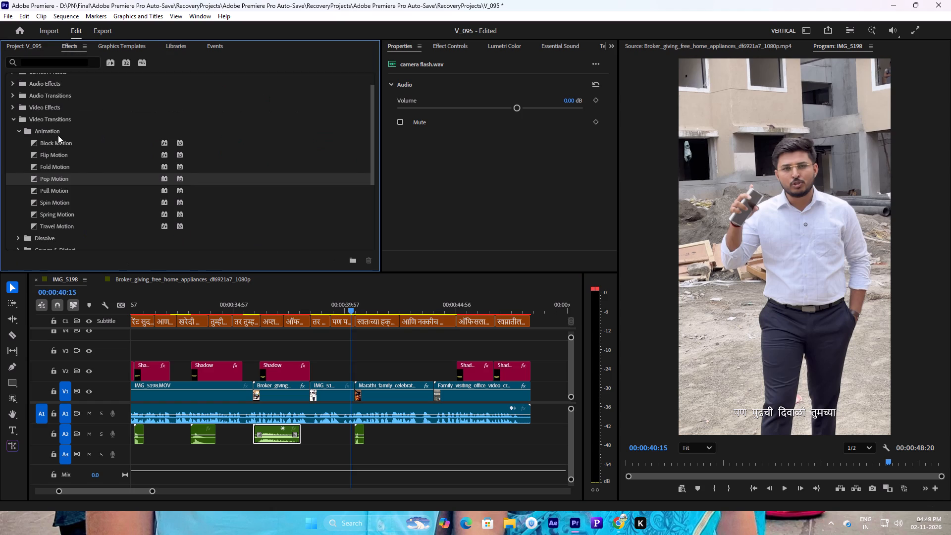
{"action": "left_click_drag", "start_coordinate": [46, 152], "coordinate": [343, 379]}
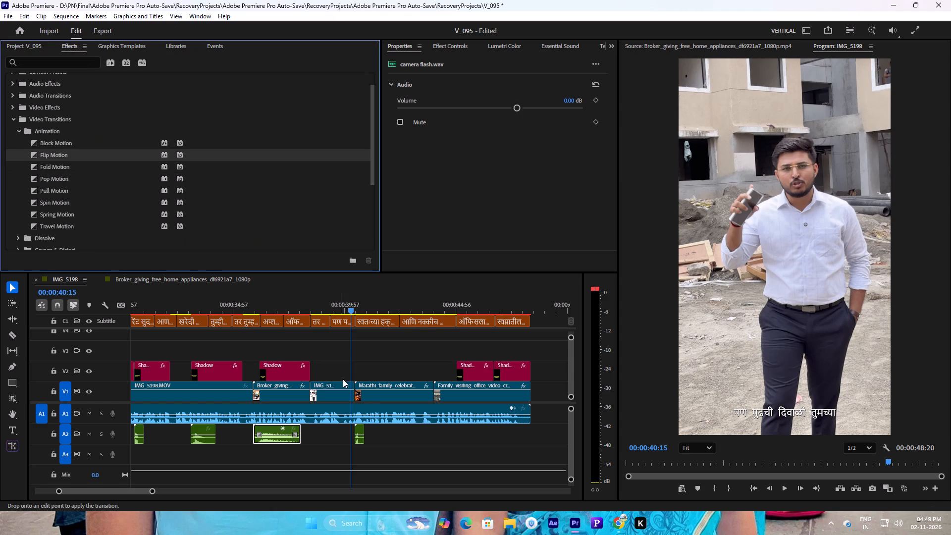
{"action": "left_click_drag", "start_coordinate": [343, 379], "coordinate": [358, 395]}
{"action": "key", "text": "space"}
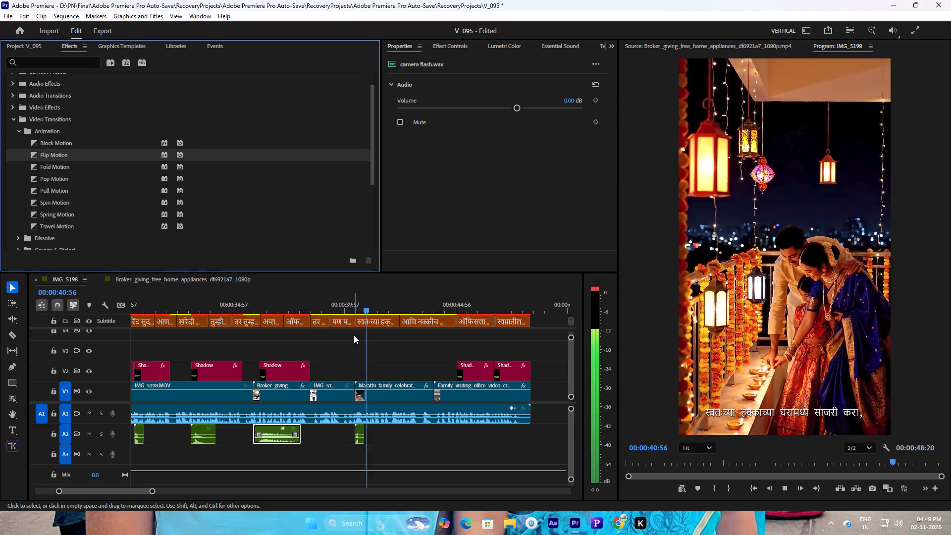
{"action": "key", "text": "space"}
{"action": "left_click", "coordinate": [355, 304]}
{"action": "key", "text": "space"}
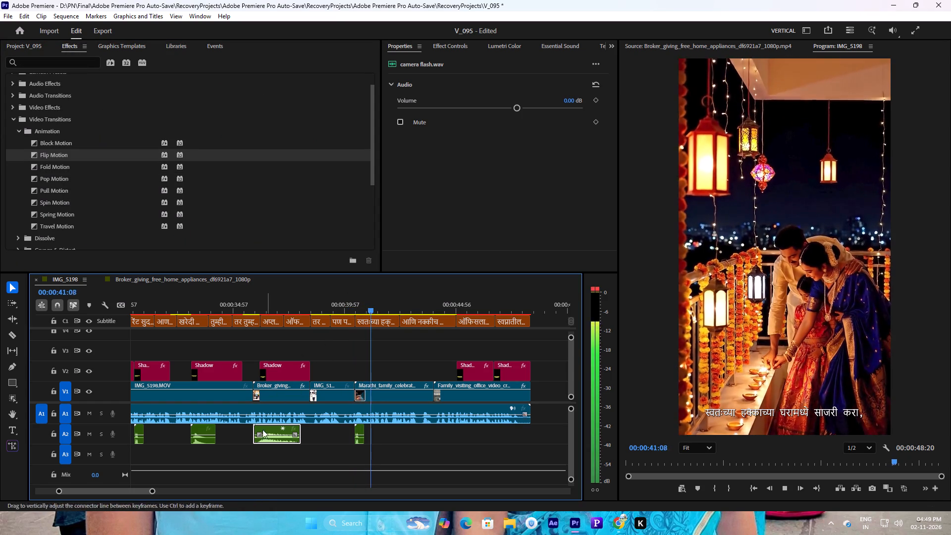
Apply the Fold Motion video transition to the start of the Family_visiting_office clip on V1 and play it back.
{"action": "left_click_drag", "start_coordinate": [151, 492], "coordinate": [181, 486]}
{"action": "left_click", "coordinate": [184, 485]}
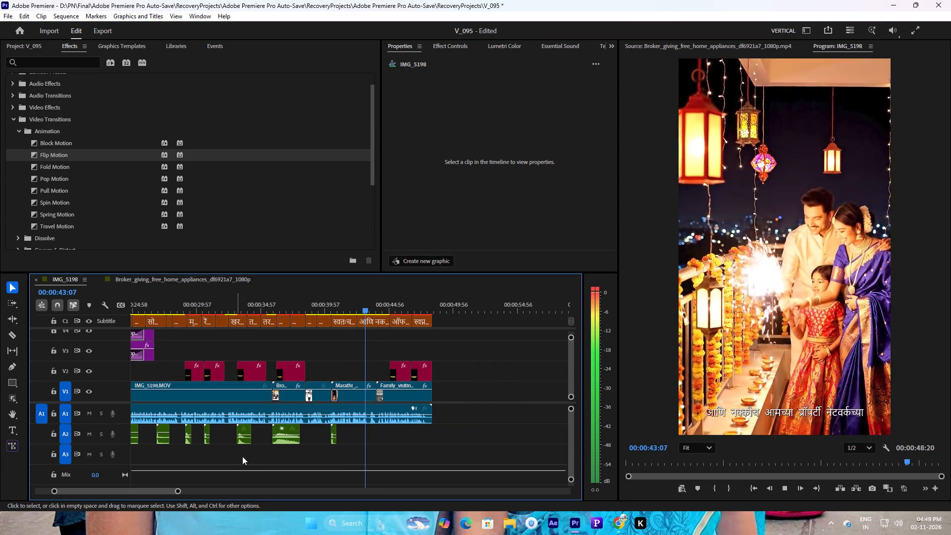
{"action": "key", "text": "space"}
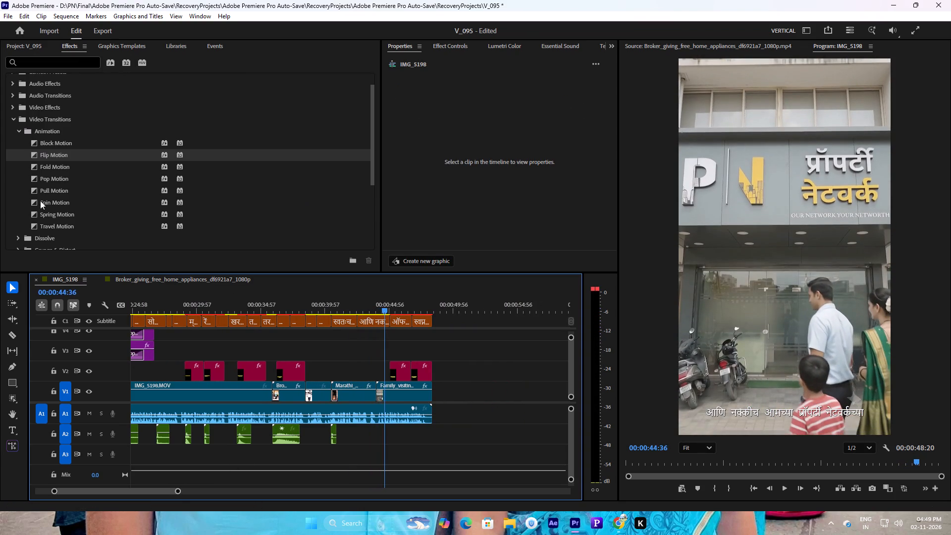
{"action": "left_click_drag", "start_coordinate": [44, 168], "coordinate": [383, 399]}
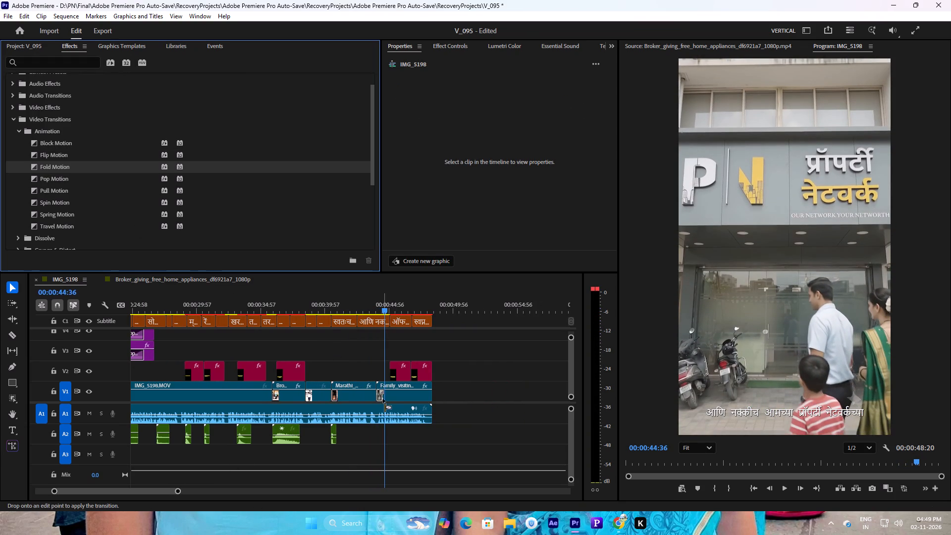
{"action": "left_click_drag", "start_coordinate": [383, 399], "coordinate": [382, 394]}
{"action": "left_click", "coordinate": [370, 303]}
{"action": "key", "text": "space"}
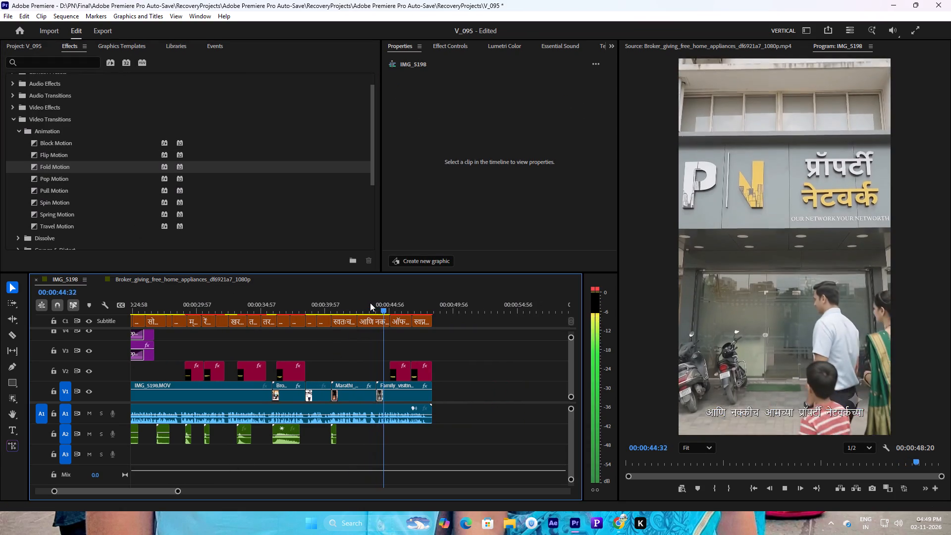
{"action": "key", "text": "space"}
{"action": "left_click", "coordinate": [383, 393]}
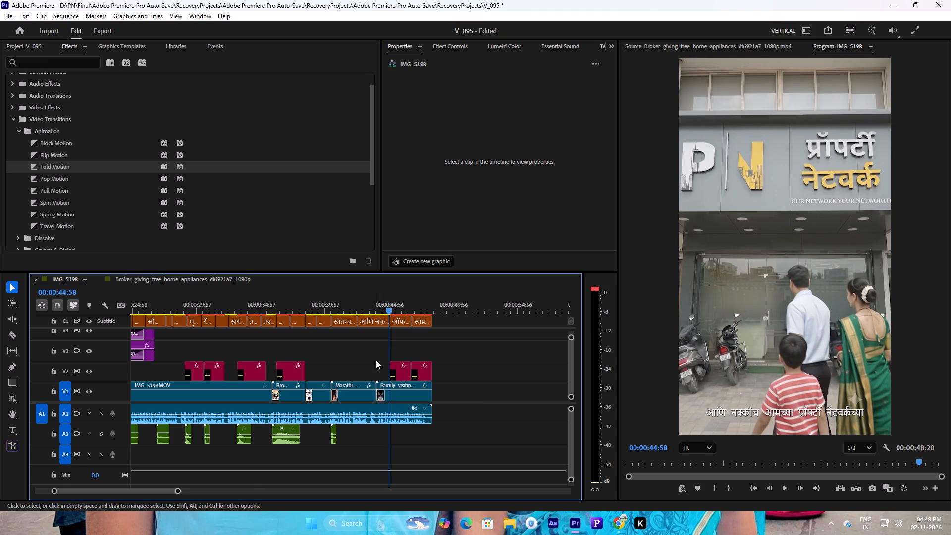
{"action": "left_click", "coordinate": [373, 301]}
{"action": "key", "text": "space"}
{"action": "key", "text": "space"}
{"action": "left_click", "coordinate": [373, 301]}
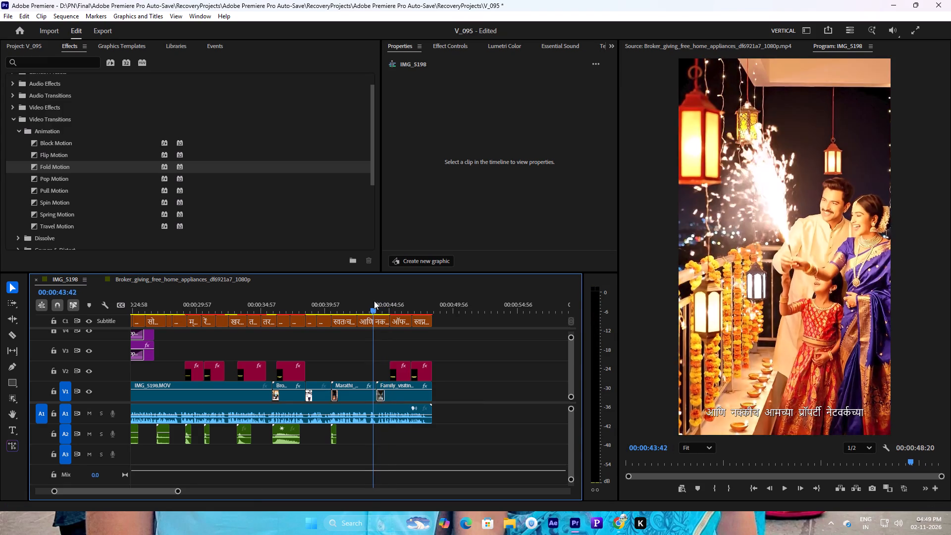
{"action": "key", "text": "space"}
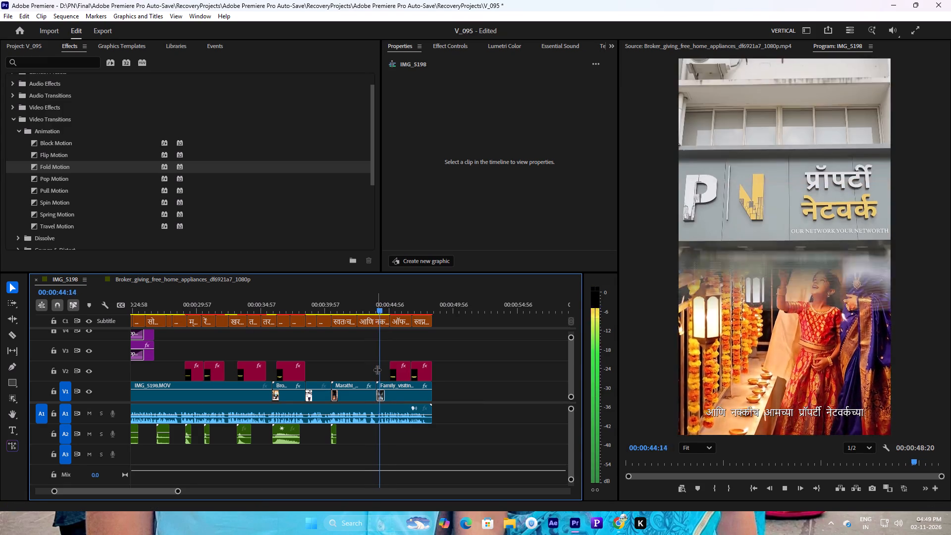
{"action": "key", "text": "space"}
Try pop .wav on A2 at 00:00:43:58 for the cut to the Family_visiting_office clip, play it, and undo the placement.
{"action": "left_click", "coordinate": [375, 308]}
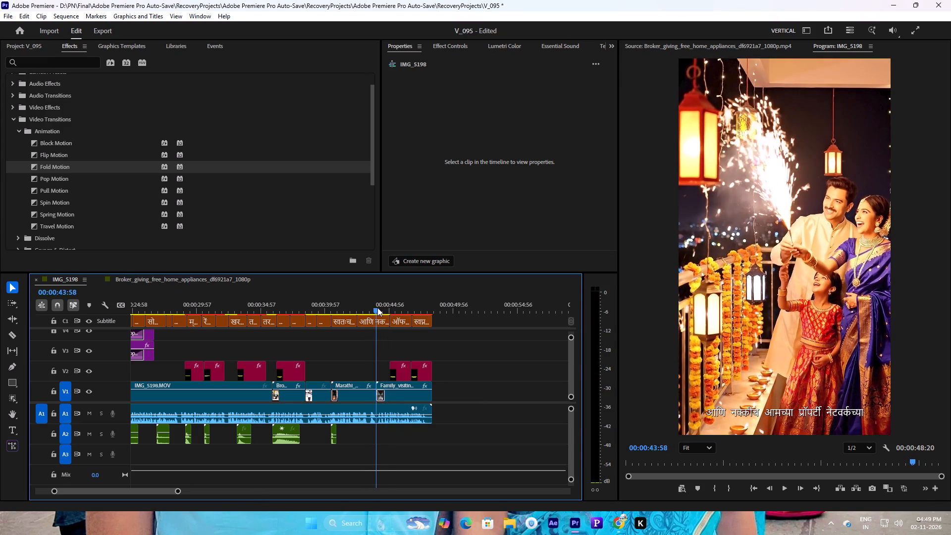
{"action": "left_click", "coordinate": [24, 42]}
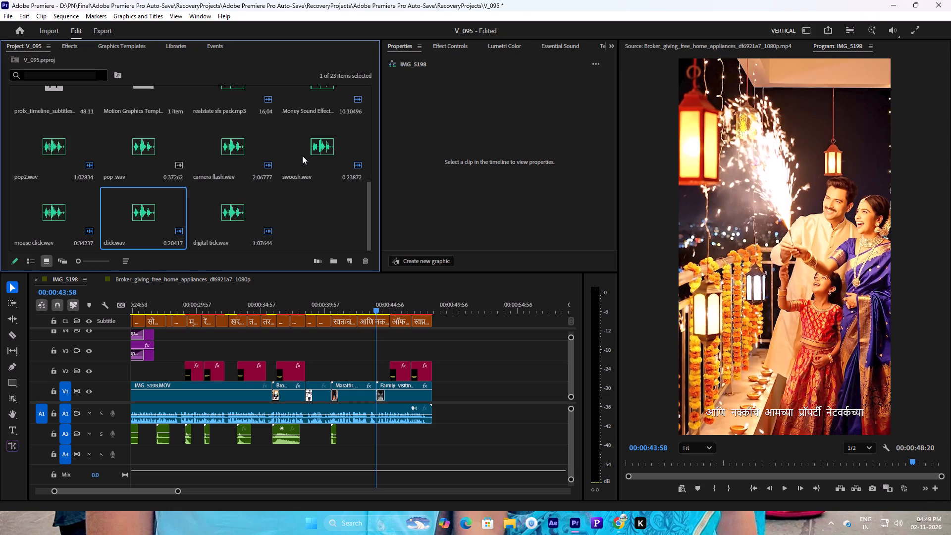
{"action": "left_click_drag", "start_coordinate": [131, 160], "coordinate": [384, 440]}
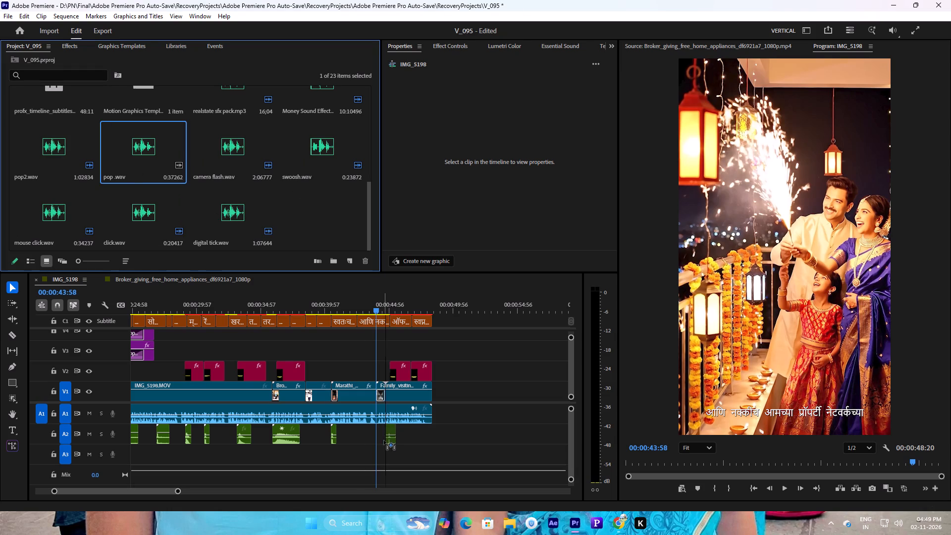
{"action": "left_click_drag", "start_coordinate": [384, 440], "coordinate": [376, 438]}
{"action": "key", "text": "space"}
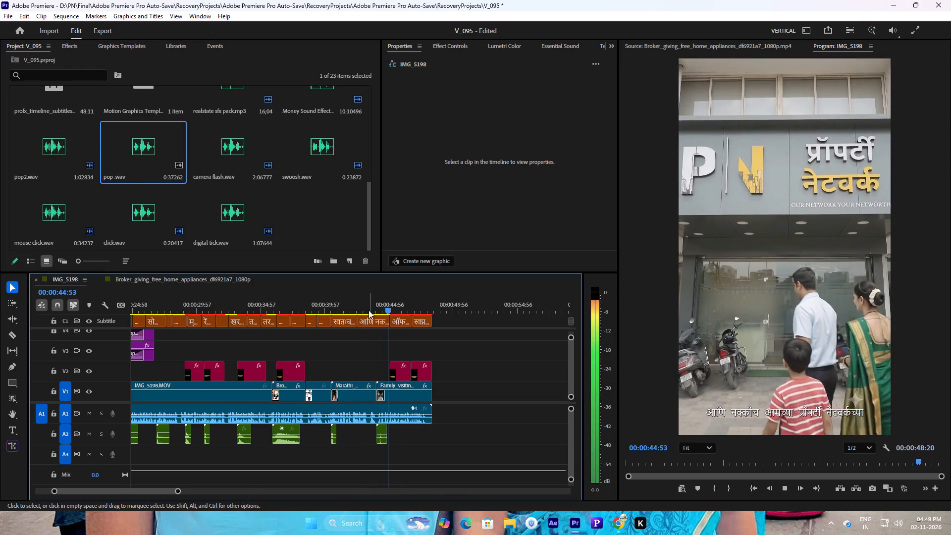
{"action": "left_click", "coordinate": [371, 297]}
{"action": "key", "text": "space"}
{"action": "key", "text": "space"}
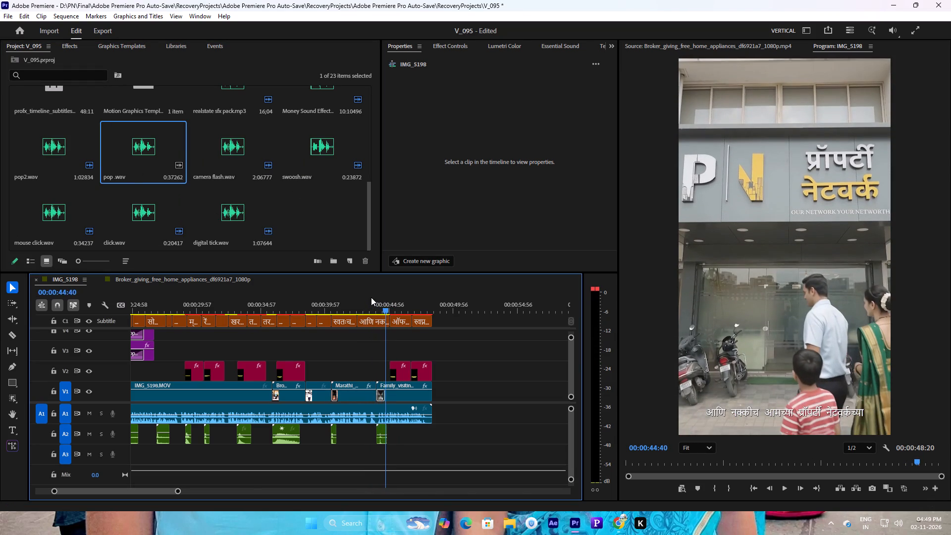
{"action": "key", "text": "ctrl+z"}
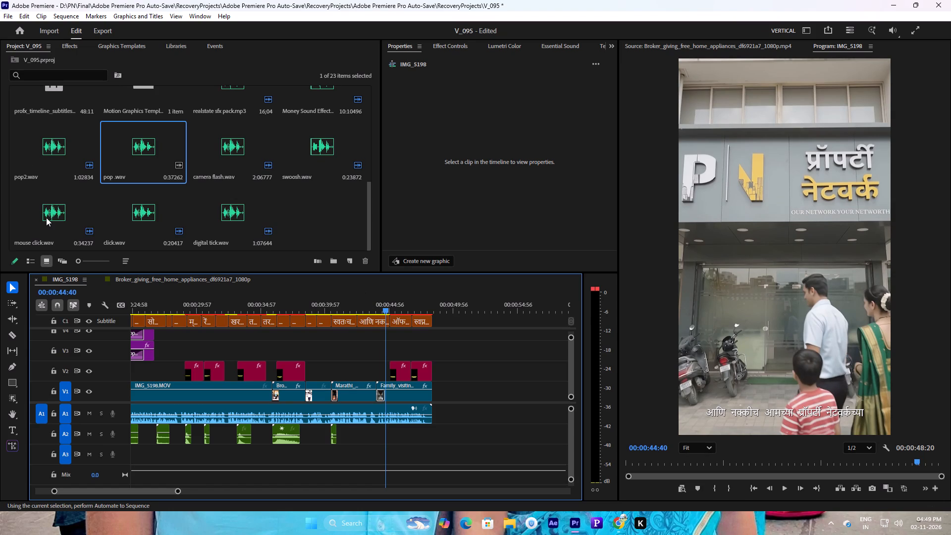
Add digital tick.wav to A2 at the start of the Family_visiting_office clip and play it back.
{"action": "left_click", "coordinate": [46, 217]}
{"action": "left_click_drag", "start_coordinate": [239, 217], "coordinate": [386, 435]}
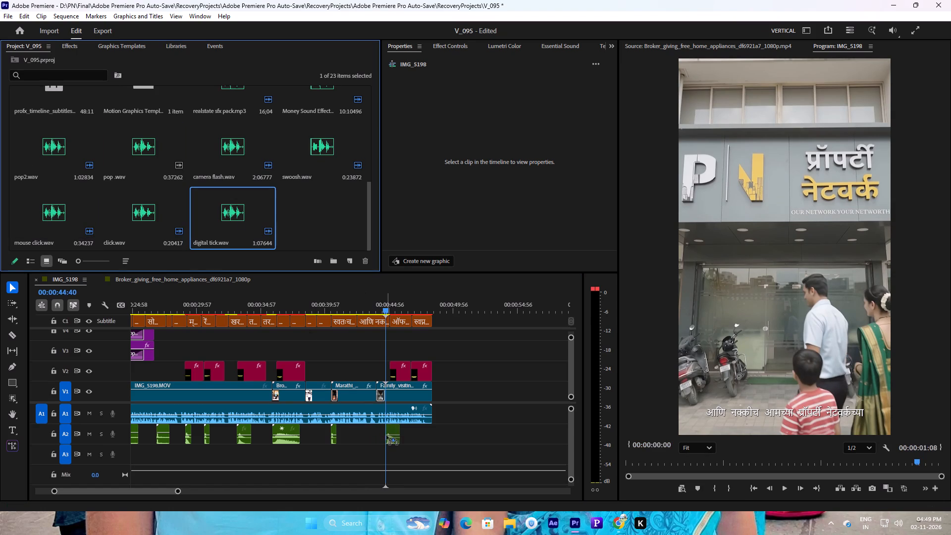
{"action": "left_click_drag", "start_coordinate": [386, 435], "coordinate": [379, 435]}
{"action": "key", "text": "space"}
{"action": "left_click", "coordinate": [371, 307]}
{"action": "key", "text": "space"}
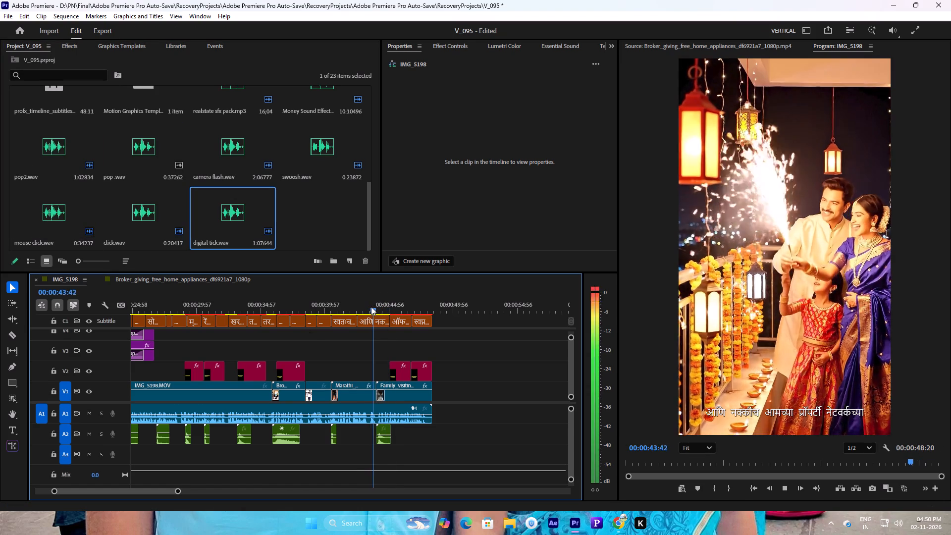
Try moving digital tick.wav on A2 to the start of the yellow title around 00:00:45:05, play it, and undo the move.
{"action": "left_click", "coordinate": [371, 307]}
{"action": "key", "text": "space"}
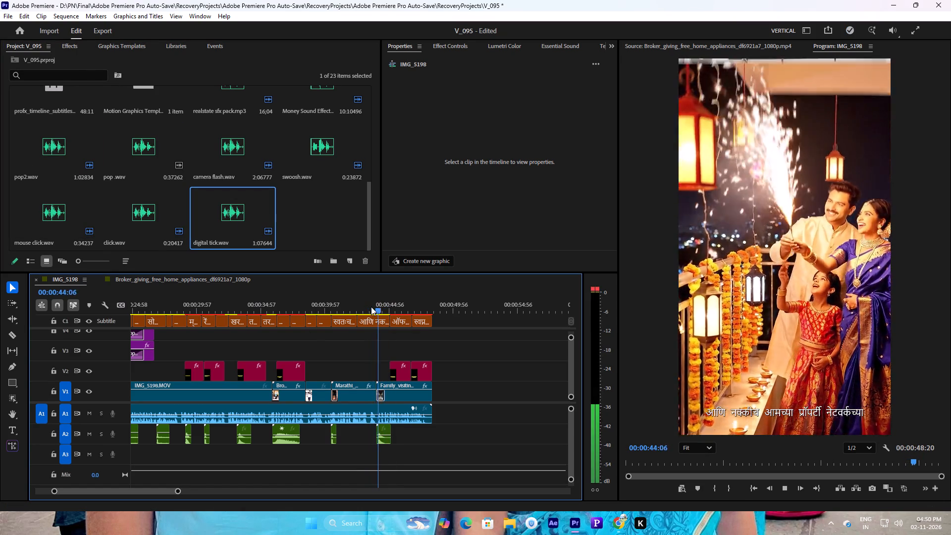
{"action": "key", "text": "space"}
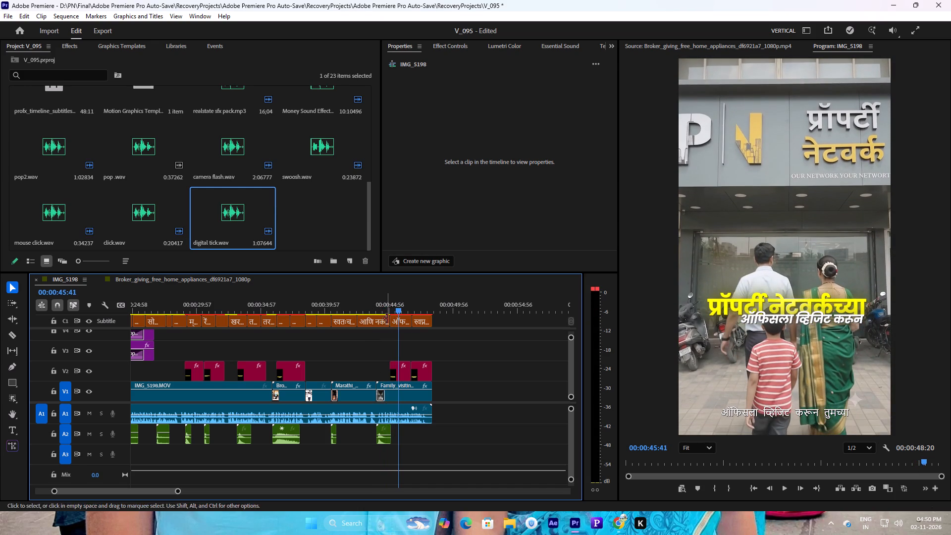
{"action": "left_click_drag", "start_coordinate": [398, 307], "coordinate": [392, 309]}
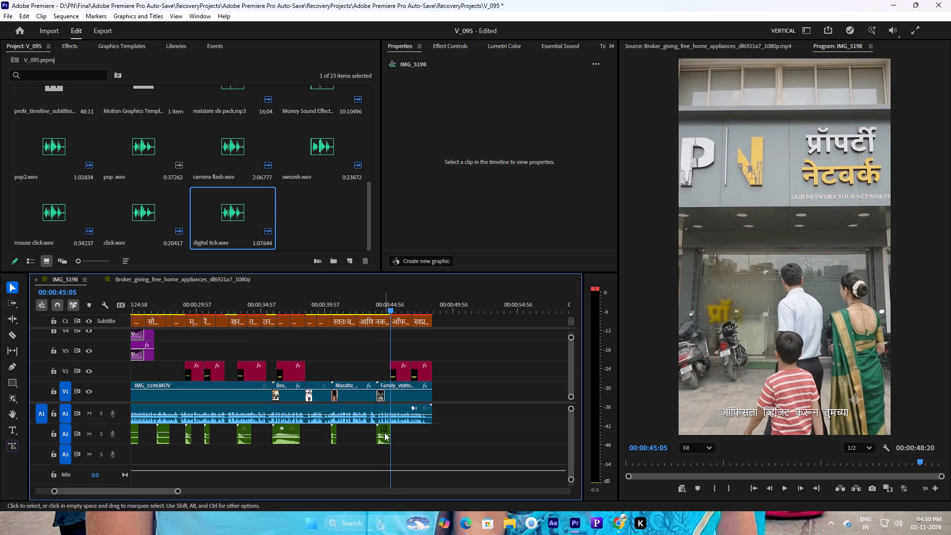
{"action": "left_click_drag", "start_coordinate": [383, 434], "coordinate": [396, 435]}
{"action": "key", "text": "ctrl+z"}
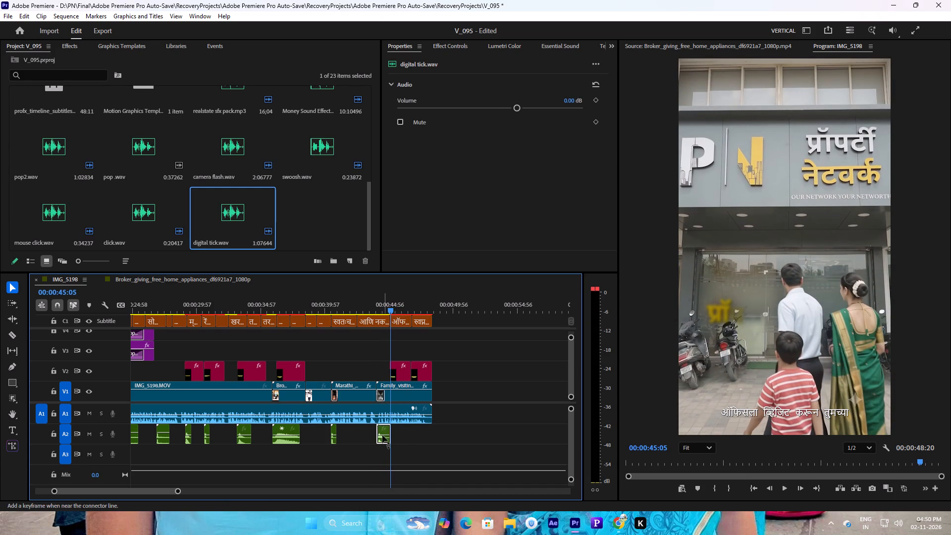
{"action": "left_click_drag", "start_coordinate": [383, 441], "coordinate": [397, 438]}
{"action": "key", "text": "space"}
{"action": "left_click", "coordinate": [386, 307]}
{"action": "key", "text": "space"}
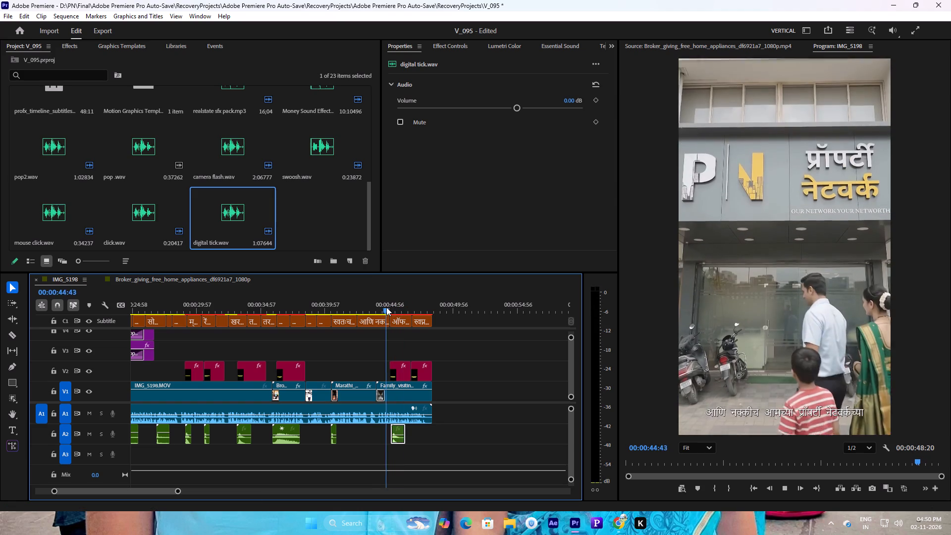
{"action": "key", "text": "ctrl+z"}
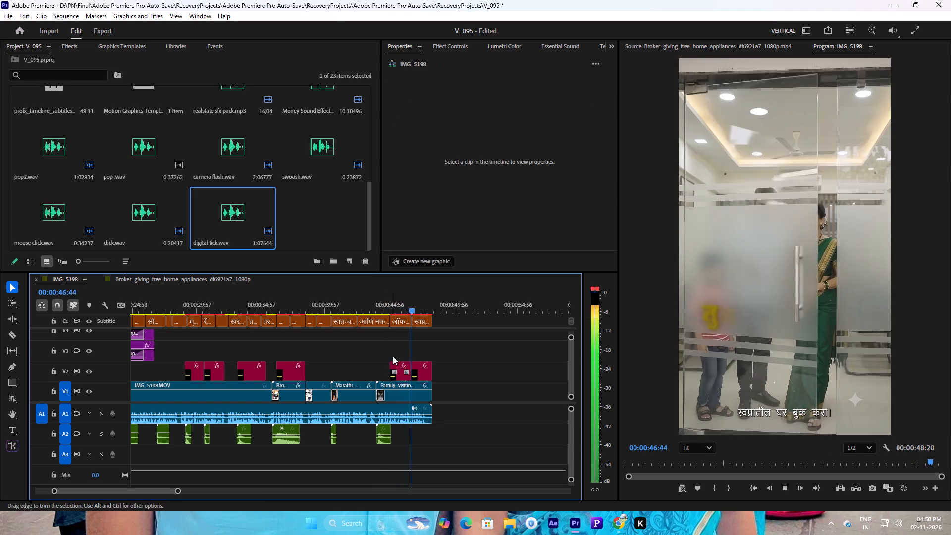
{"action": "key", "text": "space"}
Move digital tick.wav on A2 to the start of the yellow title at 00:00:45:05 and play it back.
{"action": "left_click", "coordinate": [395, 310]}
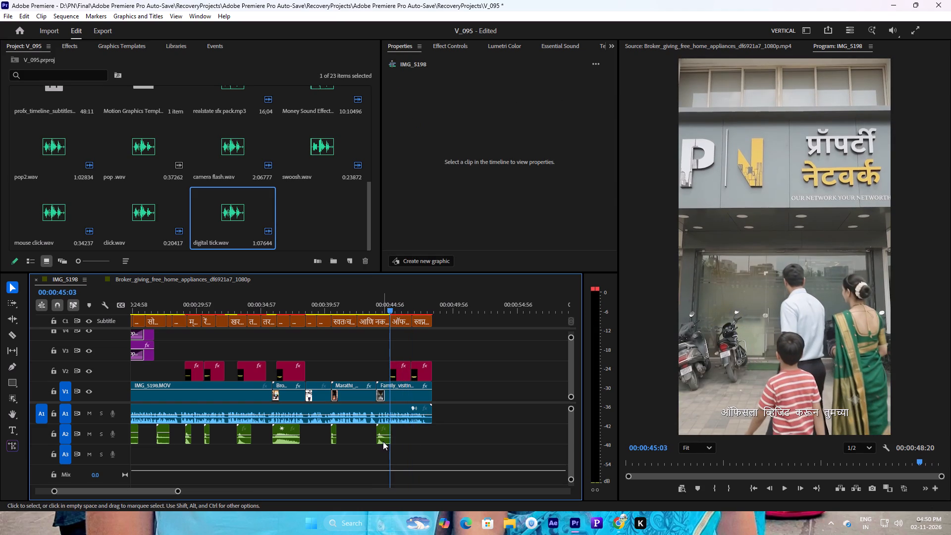
{"action": "left_click_drag", "start_coordinate": [383, 441], "coordinate": [393, 443]}
{"action": "left_click", "coordinate": [382, 311]}
{"action": "key", "text": "space"}
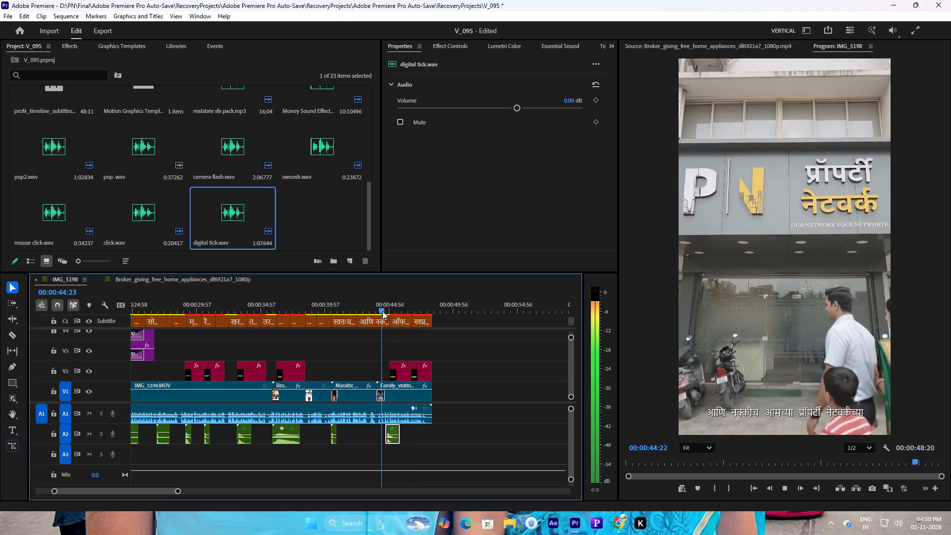
{"action": "key", "text": "space"}
{"action": "left_click", "coordinate": [393, 309]}
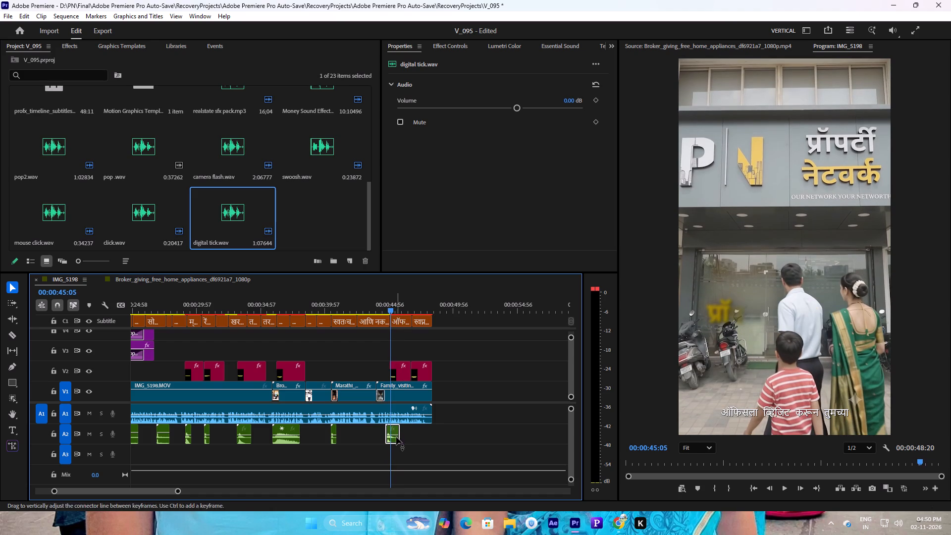
{"action": "left_click_drag", "start_coordinate": [395, 440], "coordinate": [400, 440]}
{"action": "key", "text": "space"}
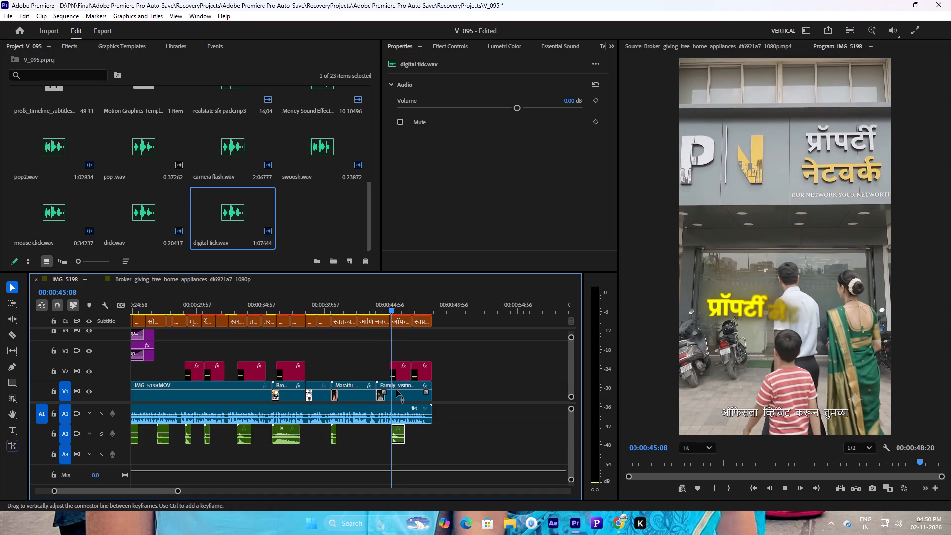
{"action": "left_click", "coordinate": [379, 295]}
{"action": "key", "text": "space"}
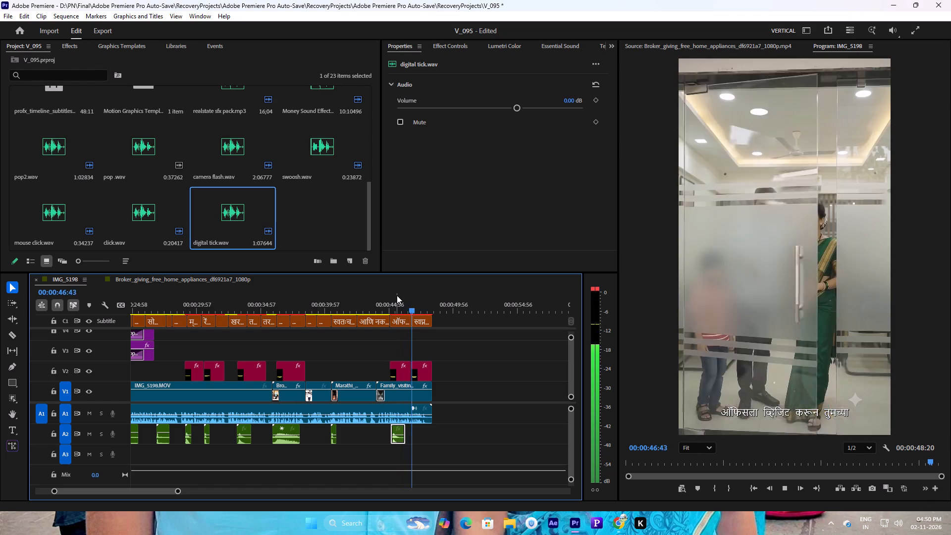
Add mouse click.wav to A2 at 00:00:46:38, near the start of the last title, and play it back.
{"action": "left_click", "coordinate": [414, 305]}
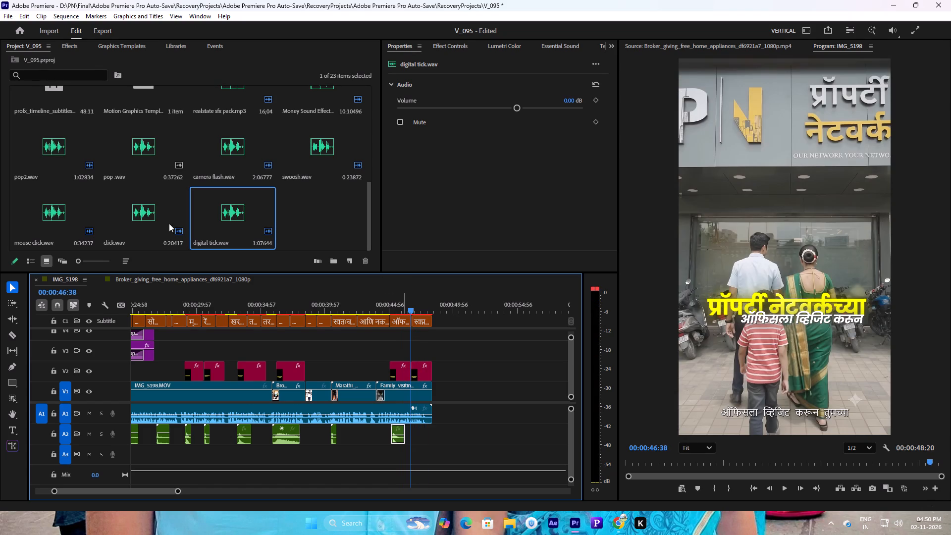
{"action": "left_click_drag", "start_coordinate": [55, 214], "coordinate": [411, 429]}
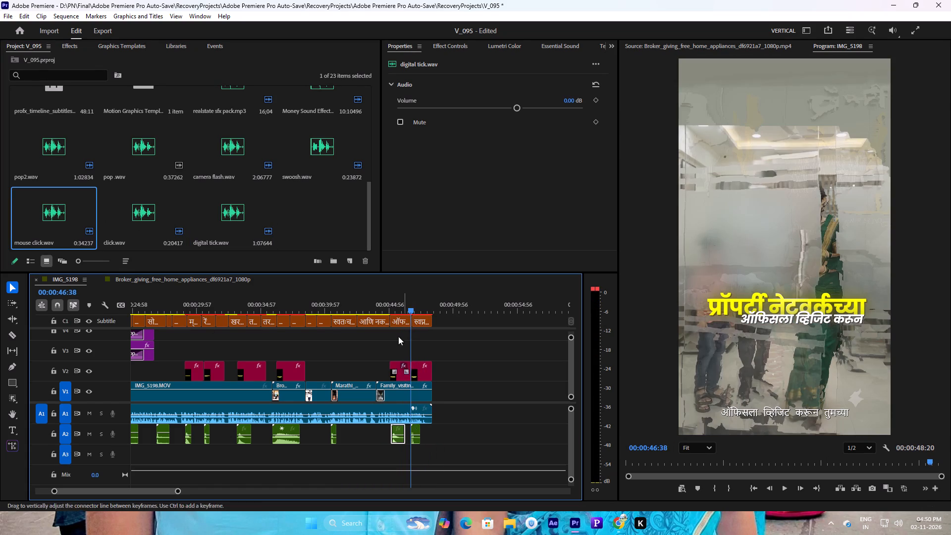
{"action": "key", "text": "space"}
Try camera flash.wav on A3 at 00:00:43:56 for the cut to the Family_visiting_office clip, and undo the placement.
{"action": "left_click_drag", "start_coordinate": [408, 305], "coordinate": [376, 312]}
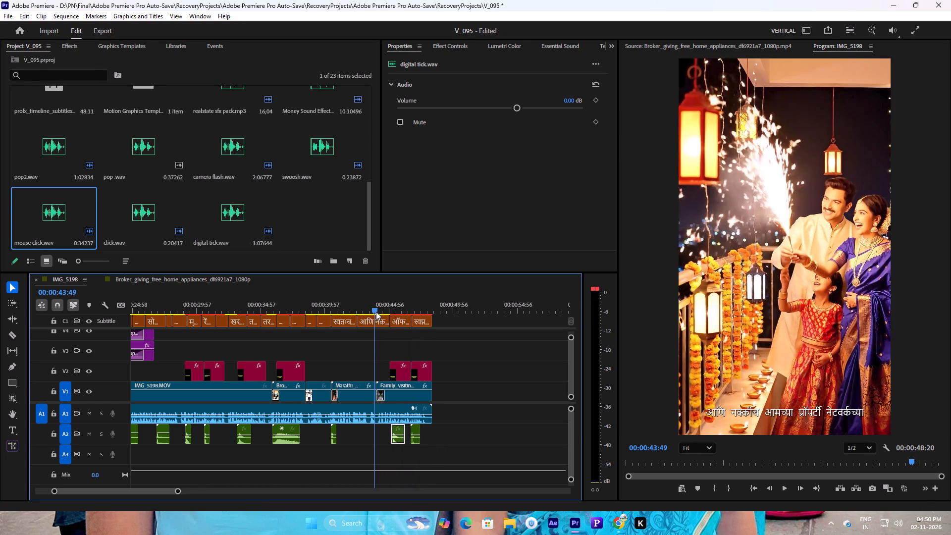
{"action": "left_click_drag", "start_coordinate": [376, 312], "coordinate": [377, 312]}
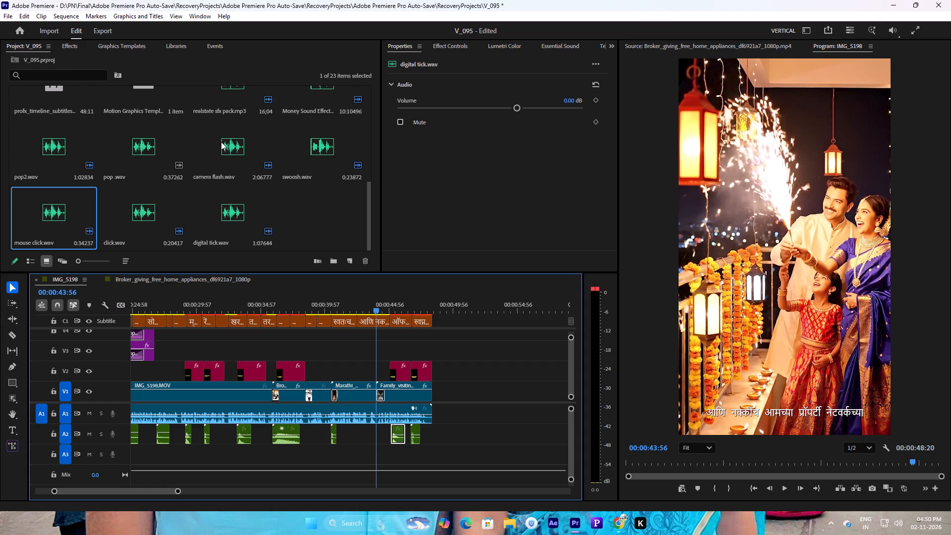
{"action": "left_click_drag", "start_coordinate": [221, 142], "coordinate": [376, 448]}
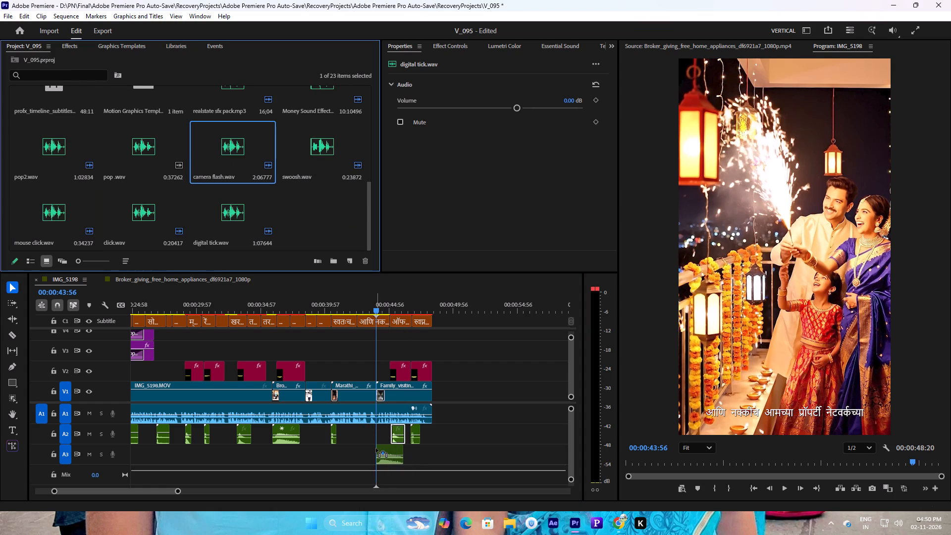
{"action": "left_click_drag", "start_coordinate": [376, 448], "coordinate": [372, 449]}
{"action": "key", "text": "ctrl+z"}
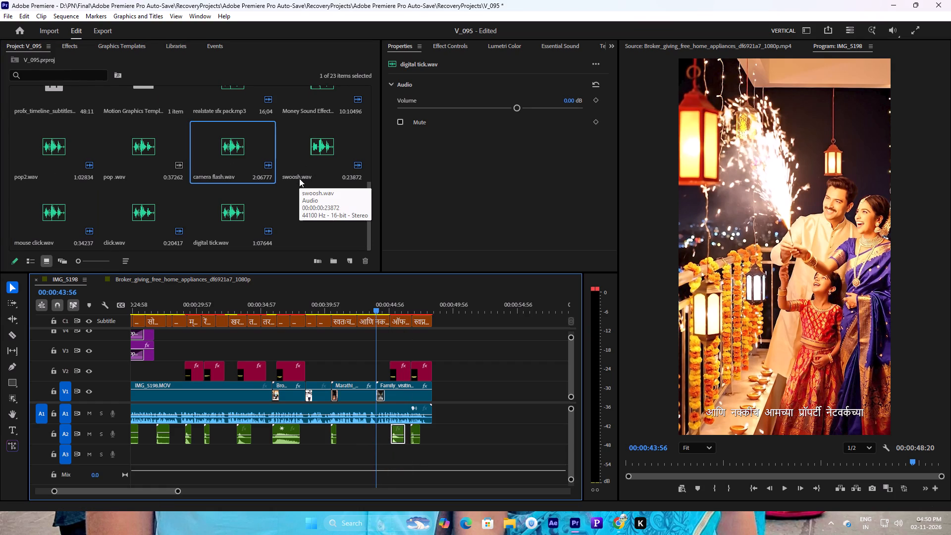
Add click.wav at the start of the Family_visiting_office clip, settle it on A2, and play back the cut.
{"action": "scroll", "coordinate": [299, 178], "scroll_direction": "up", "scroll_amount": 1}
{"action": "scroll", "coordinate": [299, 178], "scroll_direction": "down", "scroll_amount": 2}
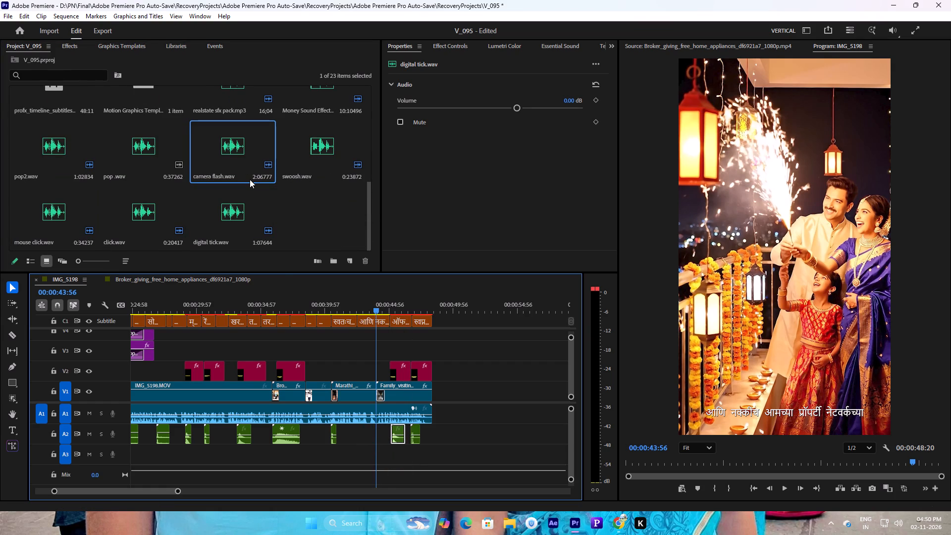
{"action": "left_click_drag", "start_coordinate": [146, 209], "coordinate": [150, 219]}
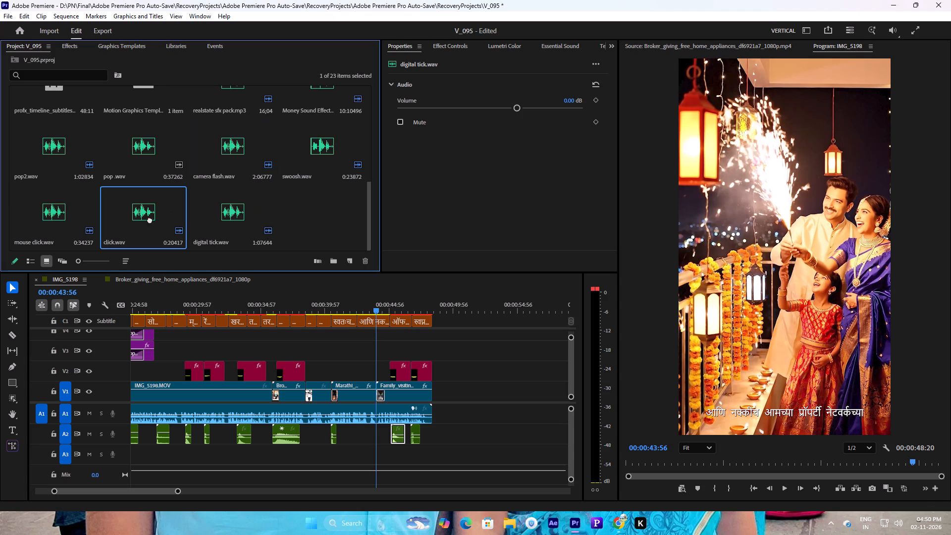
{"action": "left_click_drag", "start_coordinate": [150, 219], "coordinate": [377, 456]}
{"action": "key", "text": "space"}
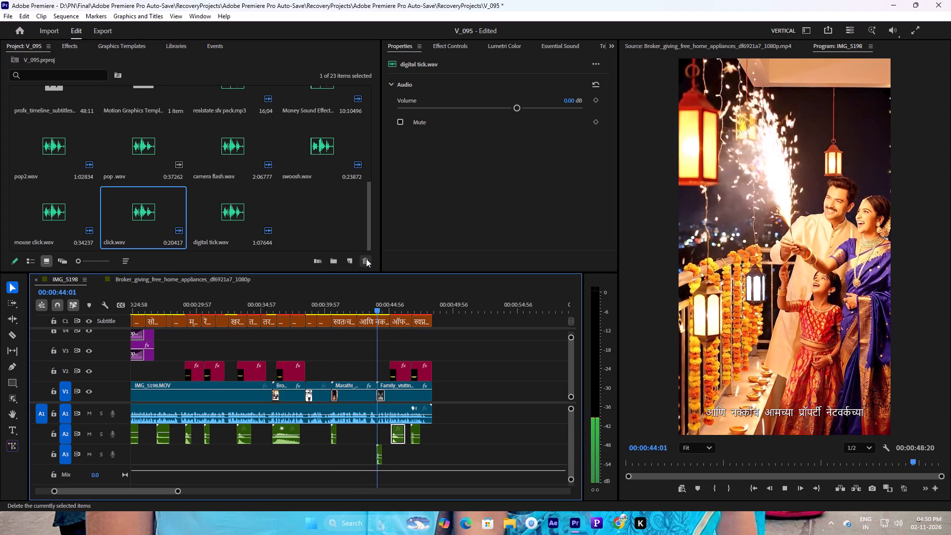
{"action": "key", "text": "space"}
{"action": "left_click_drag", "start_coordinate": [379, 447], "coordinate": [380, 432]}
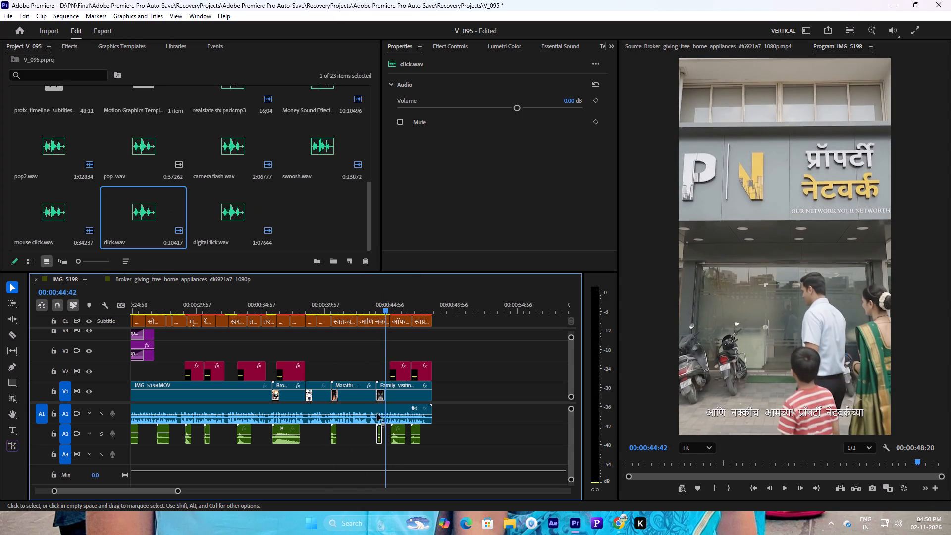
{"action": "left_click", "coordinate": [372, 303]}
{"action": "key", "text": "space"}
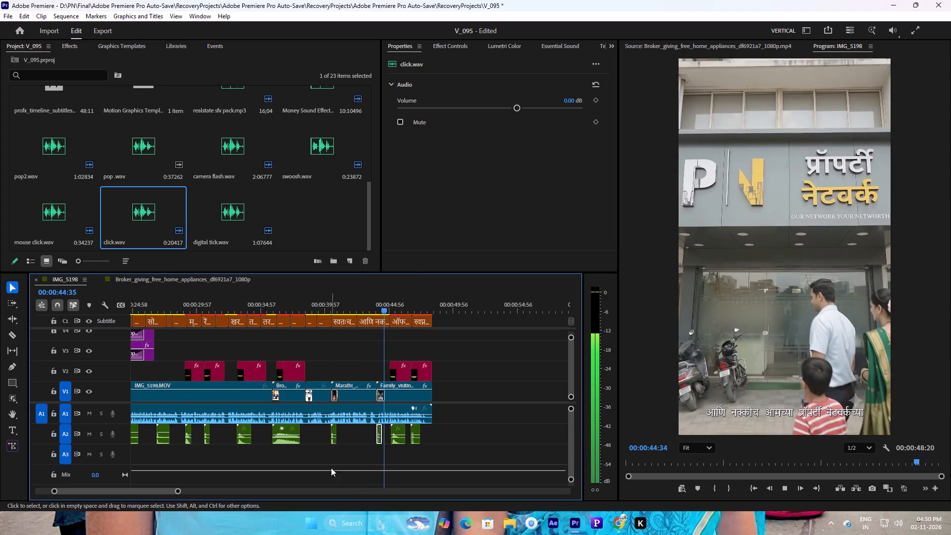
Play the whole IMG_5198 sequence from the beginning, save the project, and return to 00:00:00:00.
{"action": "left_click_drag", "start_coordinate": [178, 490], "coordinate": [297, 463]}
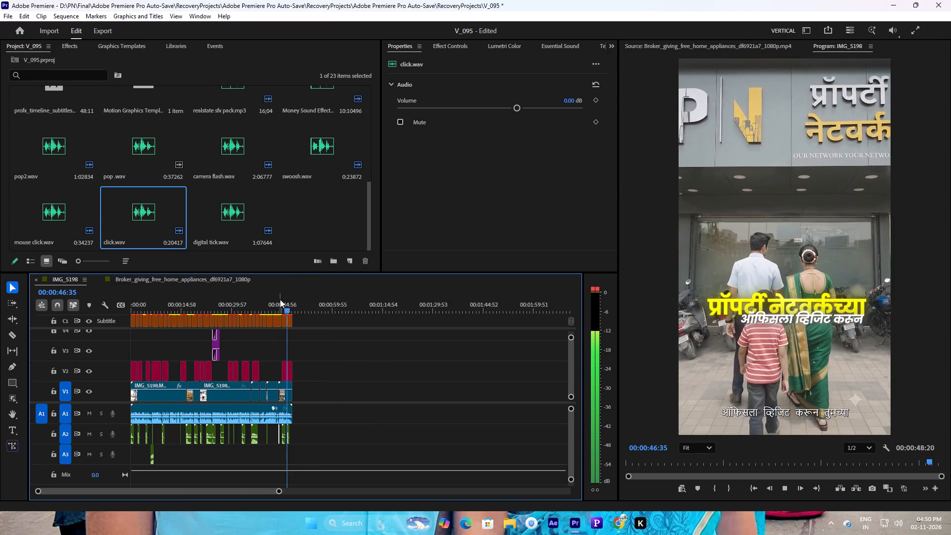
{"action": "left_click_drag", "start_coordinate": [285, 307], "coordinate": [103, 335]}
{"action": "key", "text": "space"}
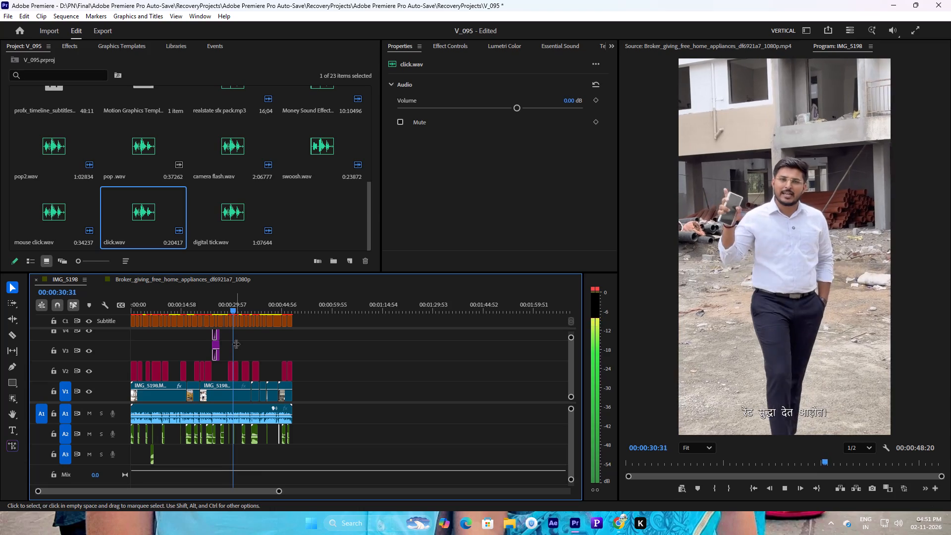
{"action": "key", "text": "ctrl+s"}
{"action": "key", "text": "space"}
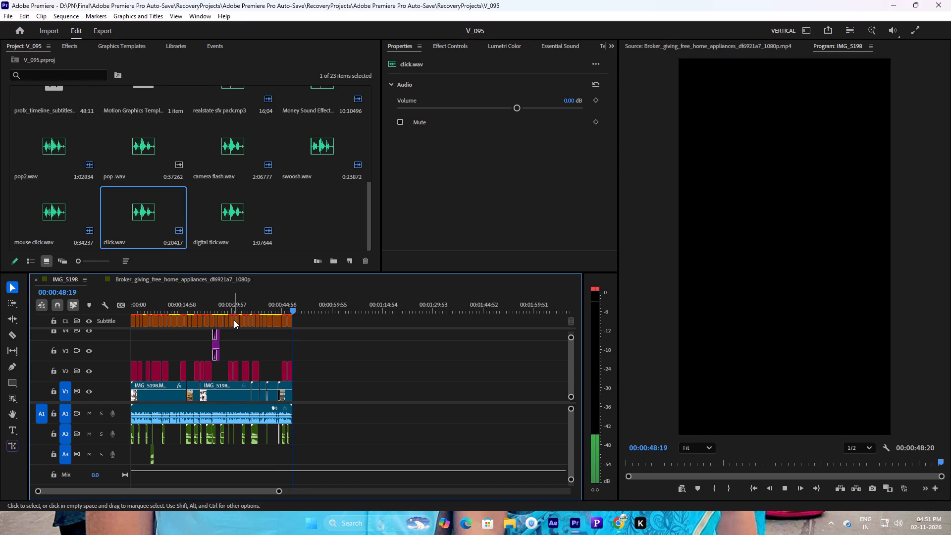
{"action": "left_click_drag", "start_coordinate": [221, 308], "coordinate": [101, 297]}
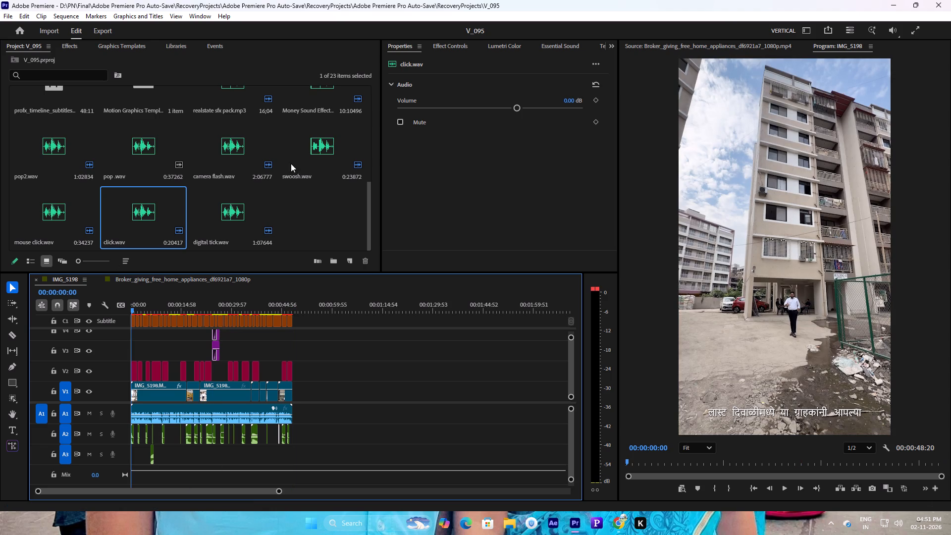
Open the export settings for IMG_5198, name the output file V_095, and copy that name.
{"action": "left_click", "coordinate": [102, 29]}
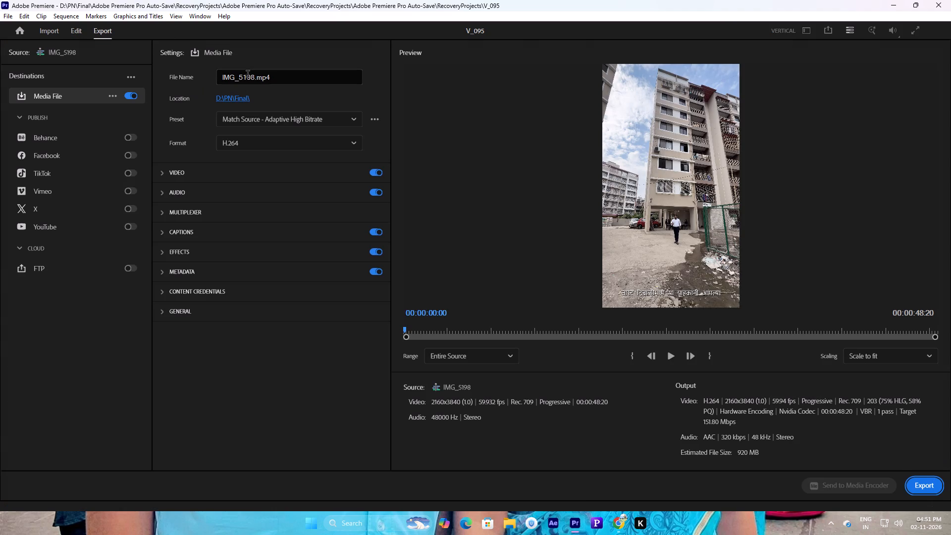
{"action": "double_click", "coordinate": [248, 78]}
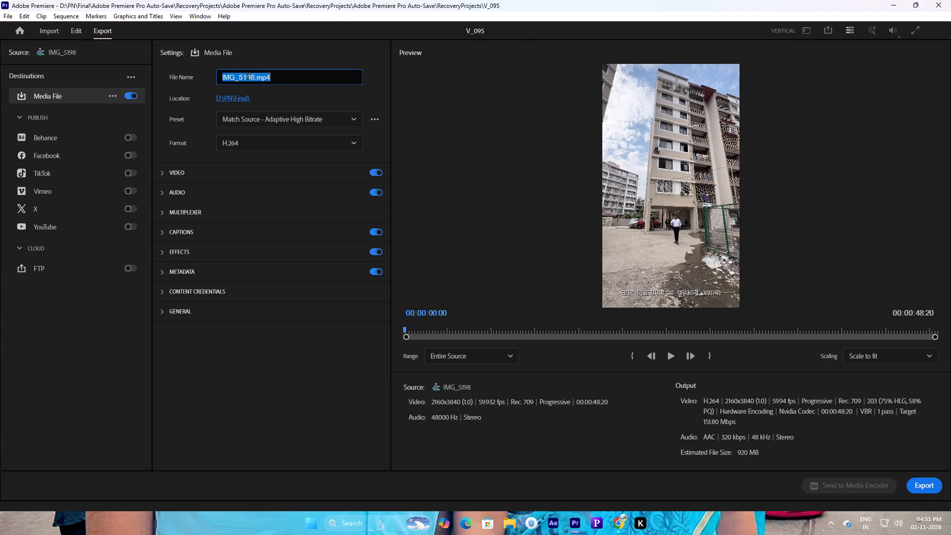
{"action": "key", "text": "v"}
{"action": "type", "text": "_095"}
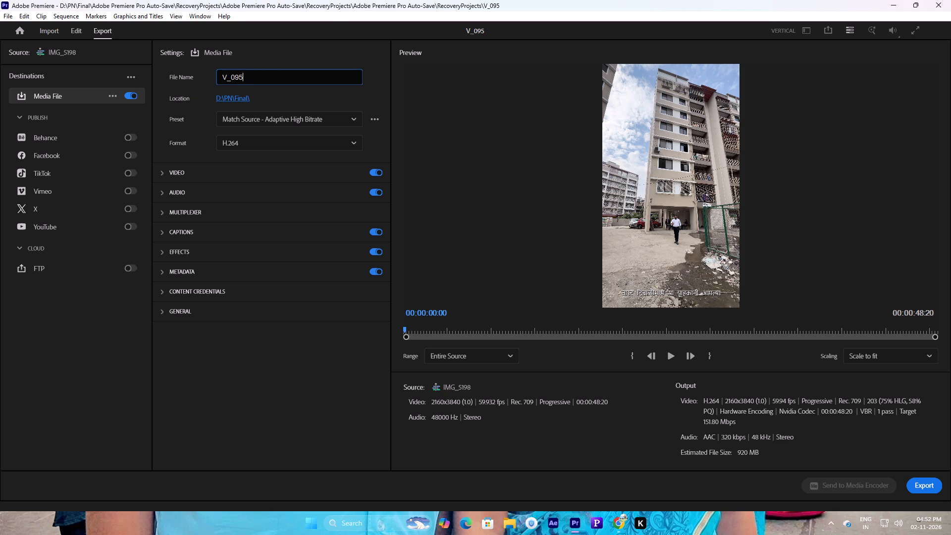
{"action": "key", "text": "ctrl+a"}
{"action": "key", "text": "ctrl+c"}
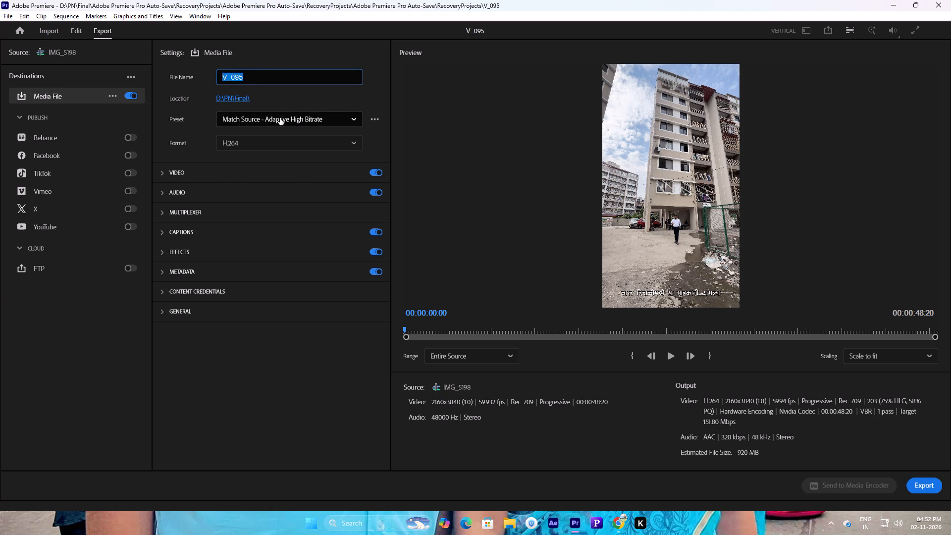
Try the Match Source - Adaptive Medium Bitrate export preset, and settle on Match Source - Adaptive Low Bitrate.
{"action": "left_click", "coordinate": [280, 118]}
{"action": "left_click", "coordinate": [302, 252]}
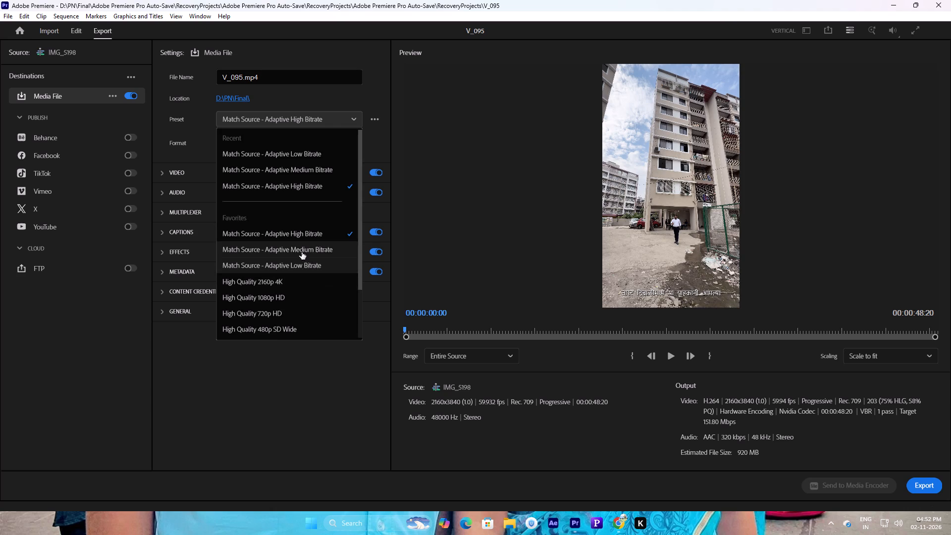
{"action": "left_click", "coordinate": [324, 115]}
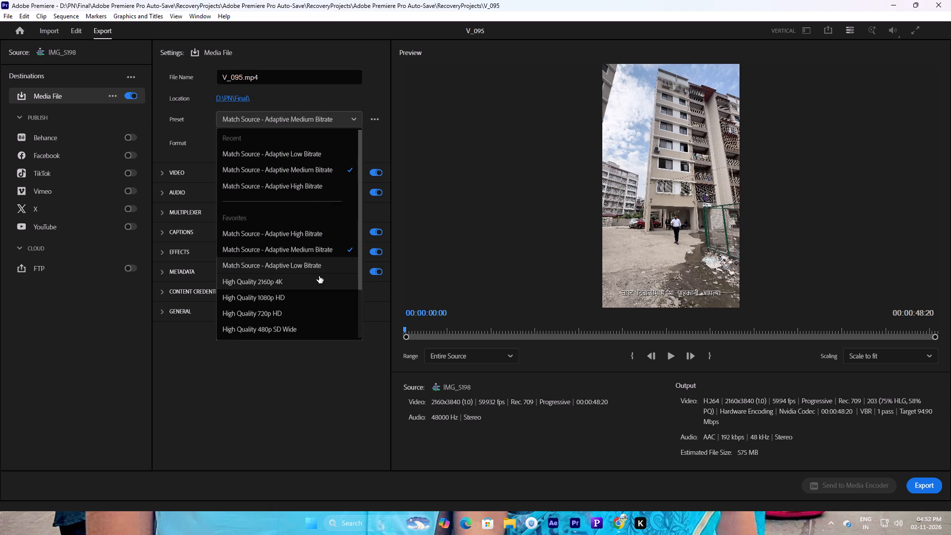
{"action": "left_click", "coordinate": [316, 268]}
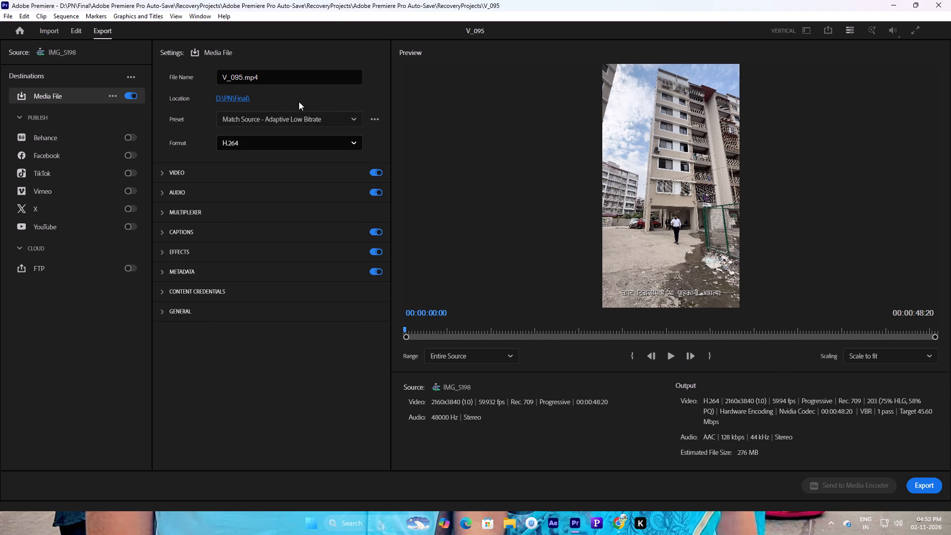
Rename the export file to Without_No_V_095, without the .mp4 extension in the name.
{"action": "left_click", "coordinate": [223, 77]}
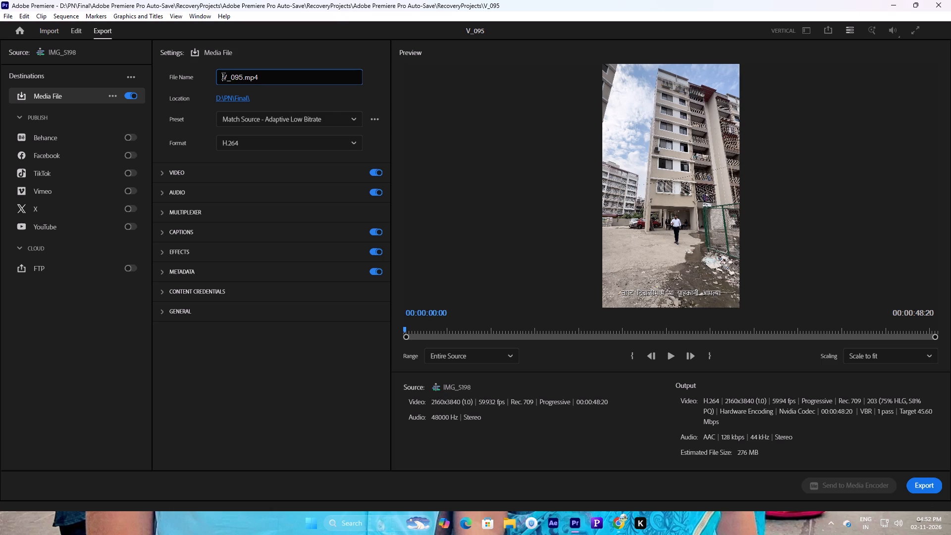
{"action": "key", "text": "w"}
{"action": "type", "text": "ITHOUT"}
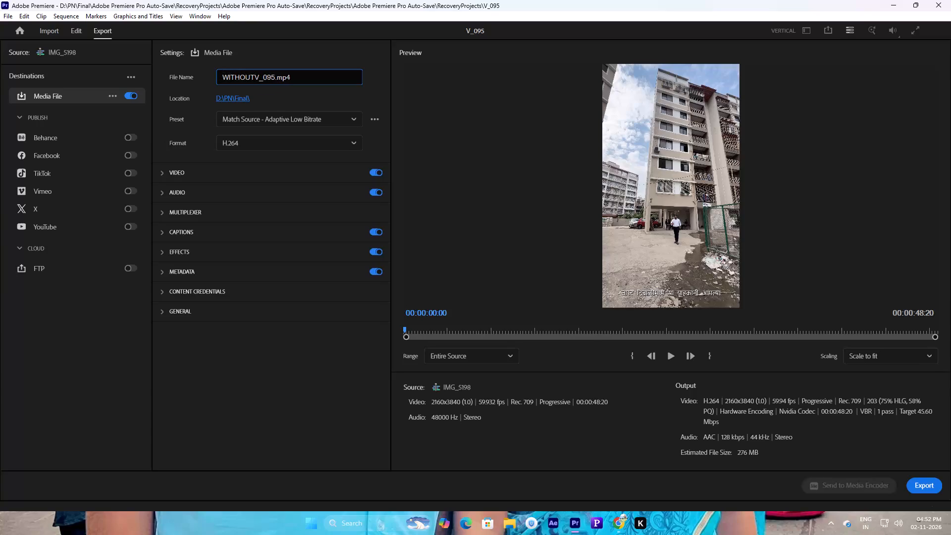
{"action": "key", "text": "BackSpace"}
{"action": "key", "text": "BackSpace"}
{"action": "key", "text": "BackSpace"}
{"action": "key", "text": "BackSpace"}
{"action": "key", "text": "BackSpace"}
{"action": "key", "text": "BackSpace"}
{"action": "type", "text": "iy"}
{"action": "key", "text": "BackSpace"}
{"action": "type", "text": "thout"}
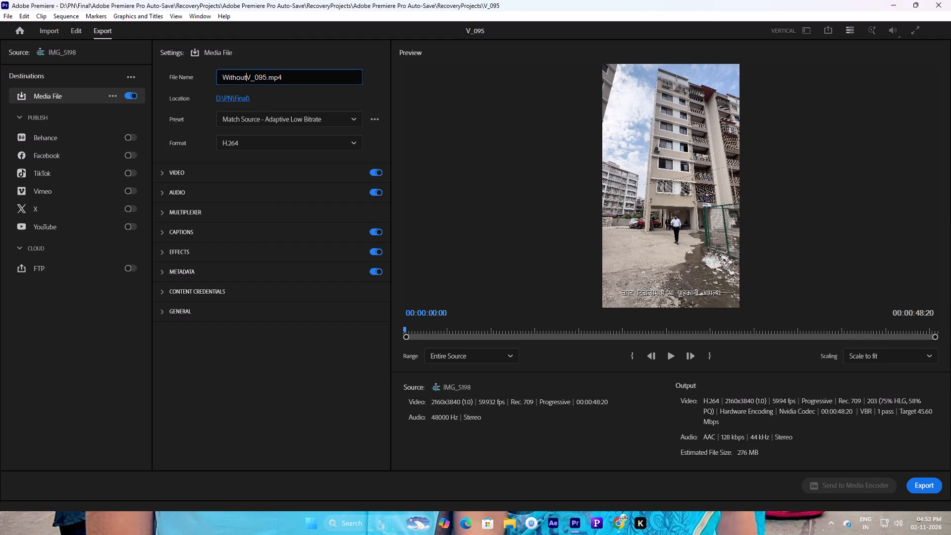
{"action": "key", "text": "shift+underscore"}
{"action": "key", "text": "n"}
{"action": "type", "text": "o_"}
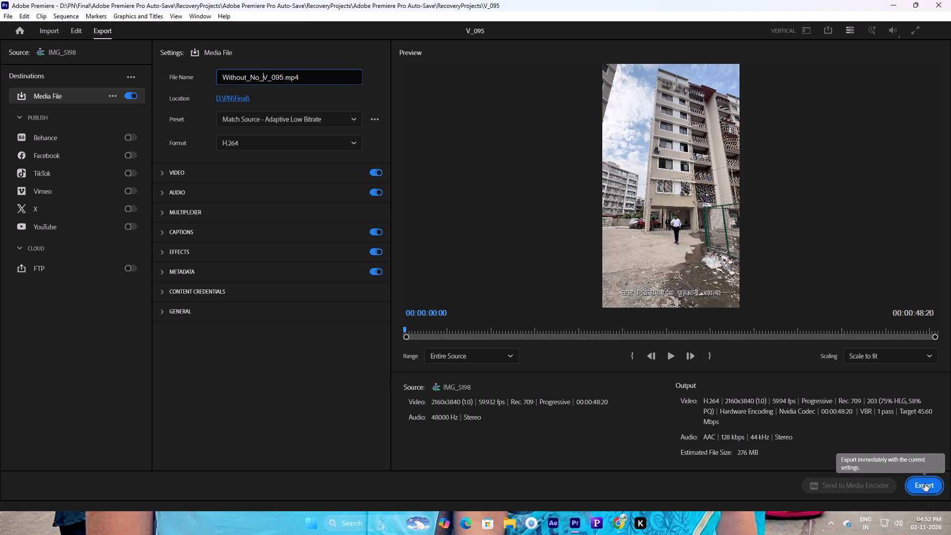
{"action": "left_click_drag", "start_coordinate": [305, 78], "coordinate": [288, 79]}
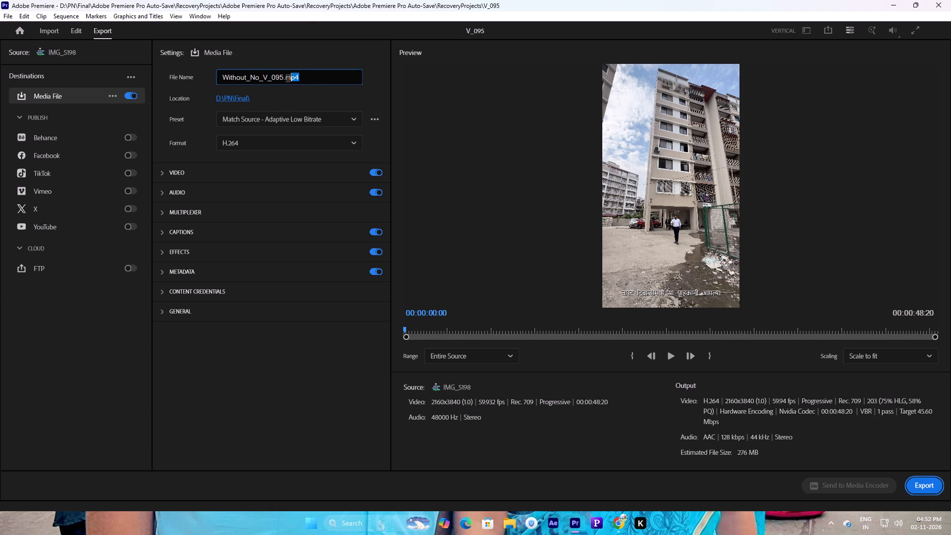
{"action": "left_click_drag", "start_coordinate": [288, 79], "coordinate": [284, 79]}
{"action": "key", "text": "BackSpace"}
Export the IMG_5198 sequence immediately as H.264 with the current low-bitrate settings.
{"action": "left_click", "coordinate": [914, 484]}
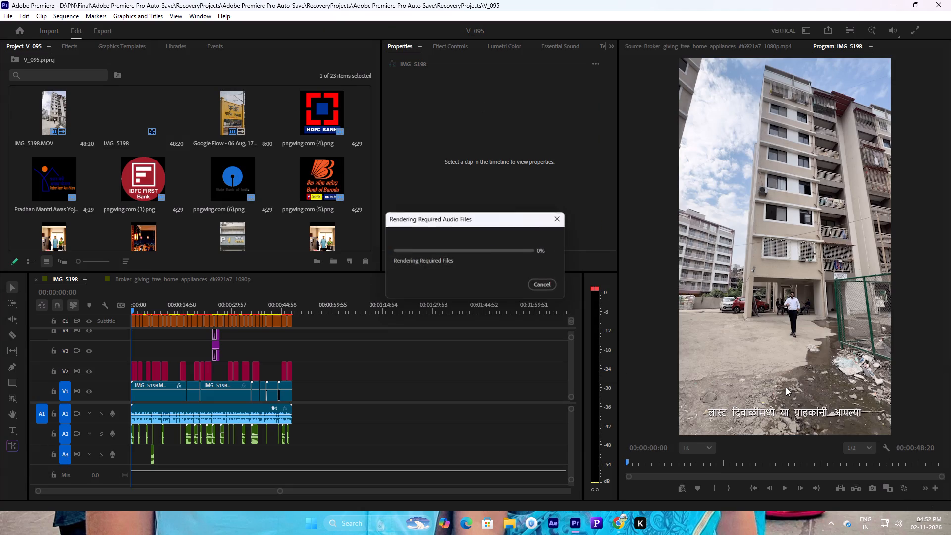